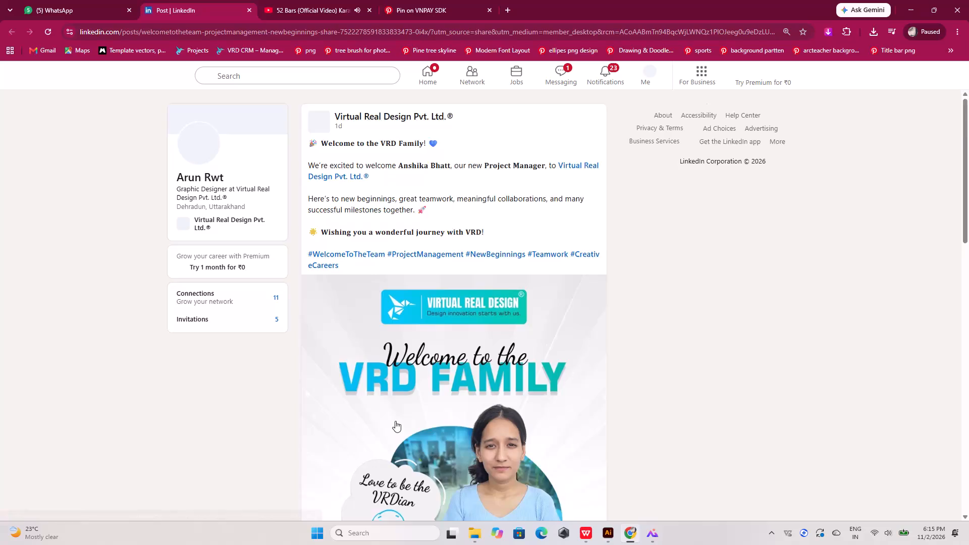
Like the Virtual Real Design Pvt. Ltd. post welcoming the new Project Manager to the VRD Family.
scroll(392, 428, down, 1)
click(342, 427)
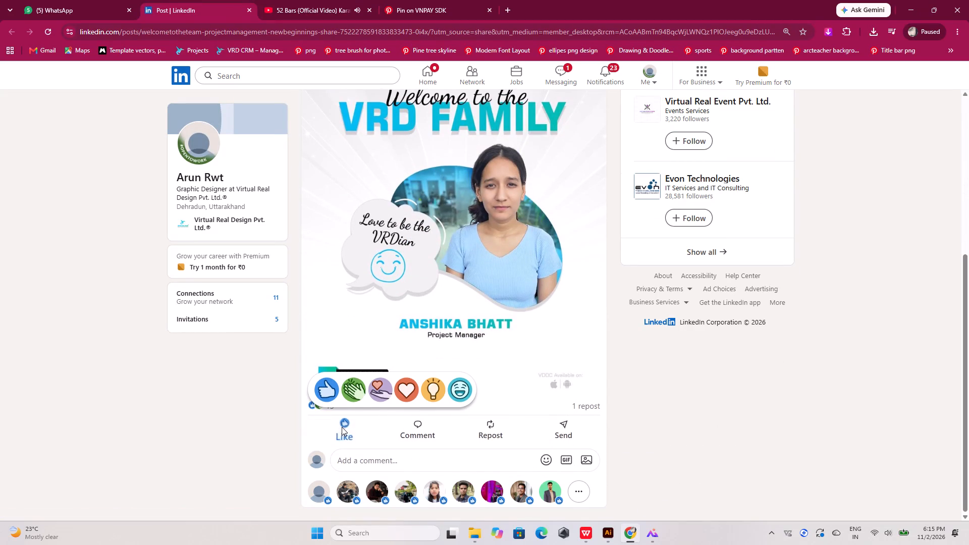
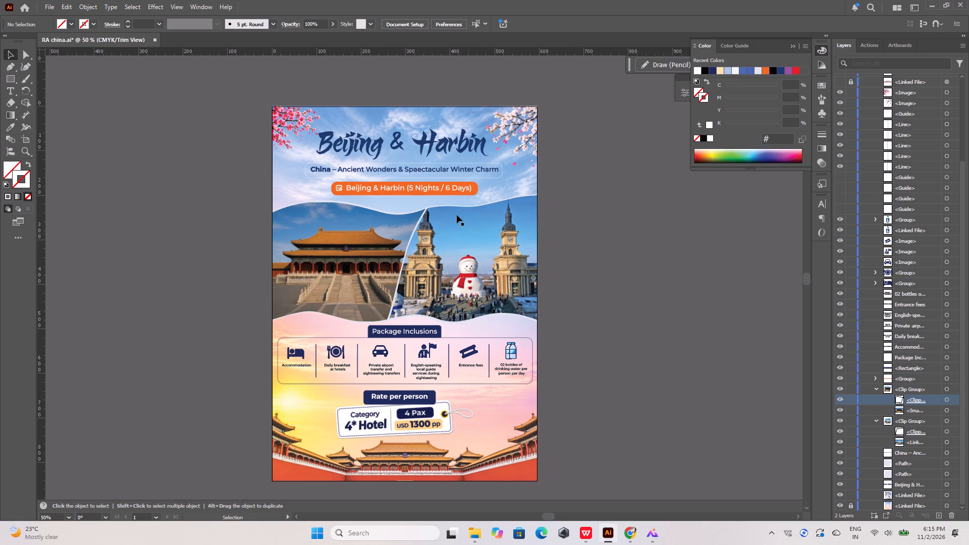
Ungroup the orange "Beijing & Harbin (5 Nights / 6 Days)" banner on the flyer.
alt+scroll(443, 191, up, 6)
alt+scroll(571, 242, down, 2)
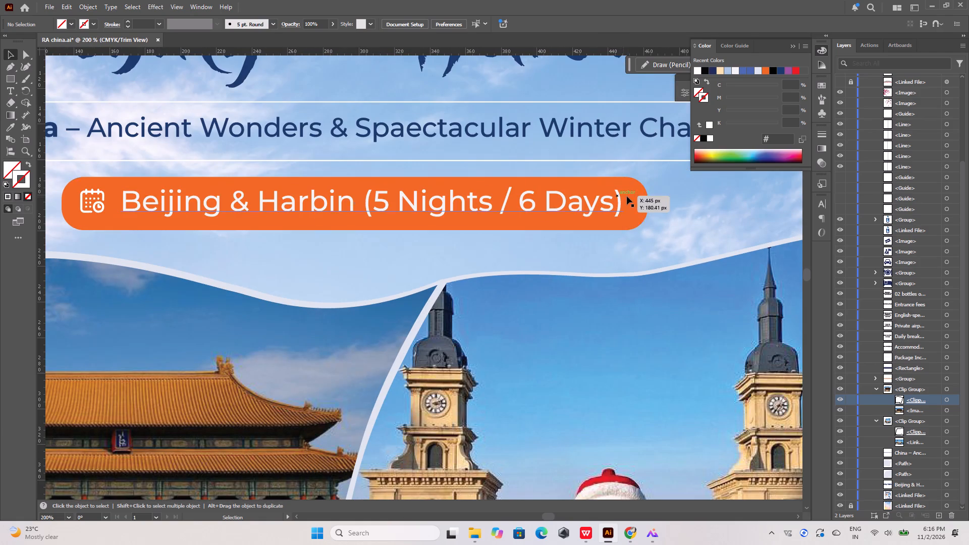
click(628, 196)
shift+drag(649, 201, 430, 217)
key(ctrl+z)
right_click(489, 198)
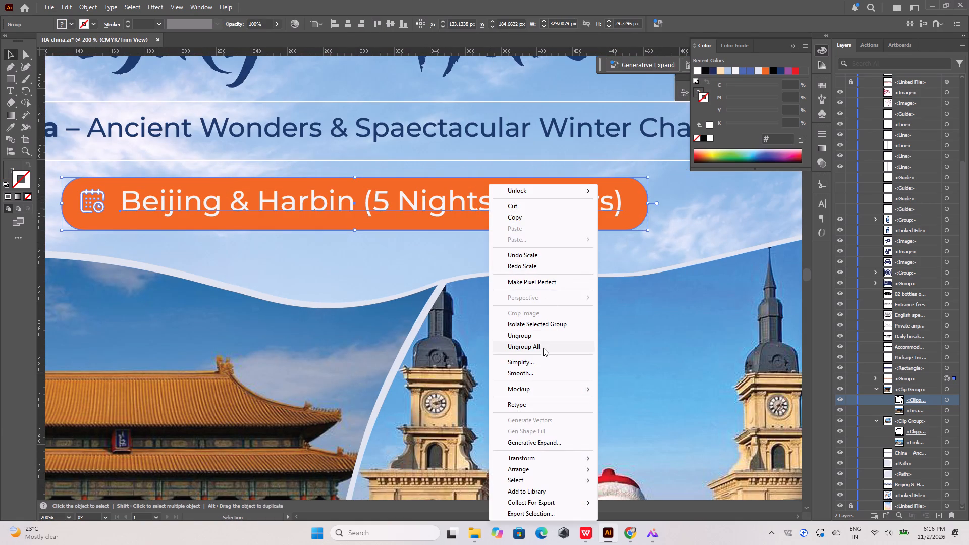
click(543, 339)
click(673, 269)
click(683, 207)
Narrow the orange banner rectangle to about 168 px so it sits behind only the calendar icon and "Beijing & Harbin".
click(642, 200)
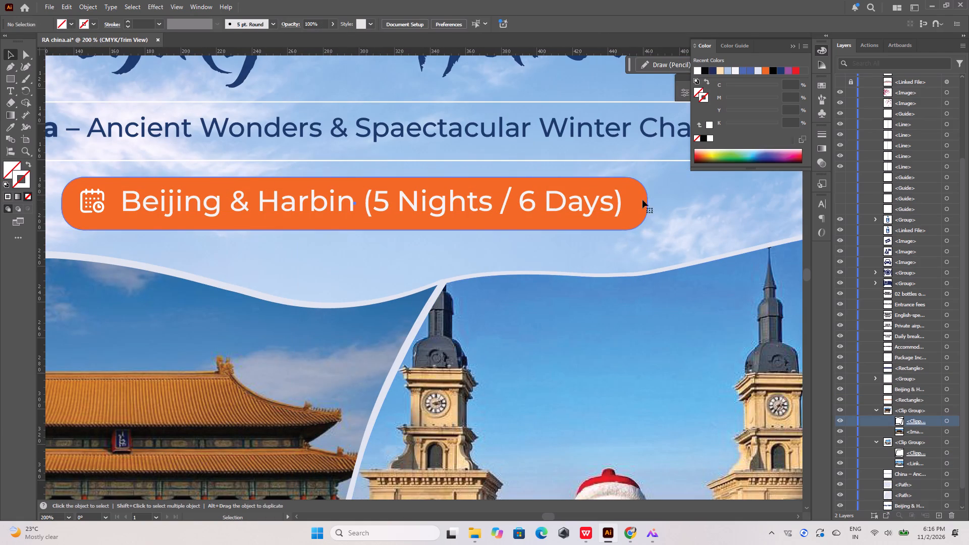
shift+drag(647, 204, 443, 211)
key(ctrl+z)
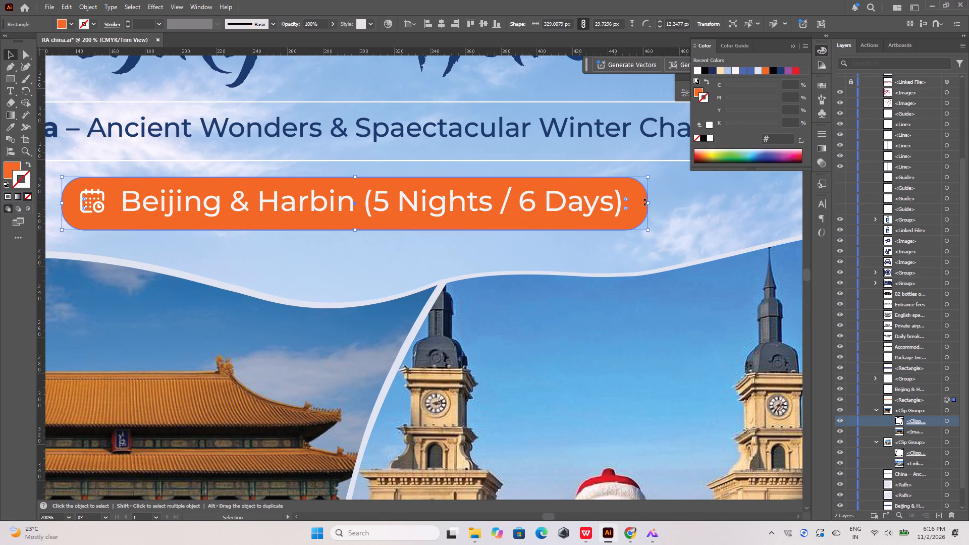
drag(646, 201, 361, 220)
Reduce the orange rectangle's corner radius to about 3.6 px.
drag(339, 197, 356, 177)
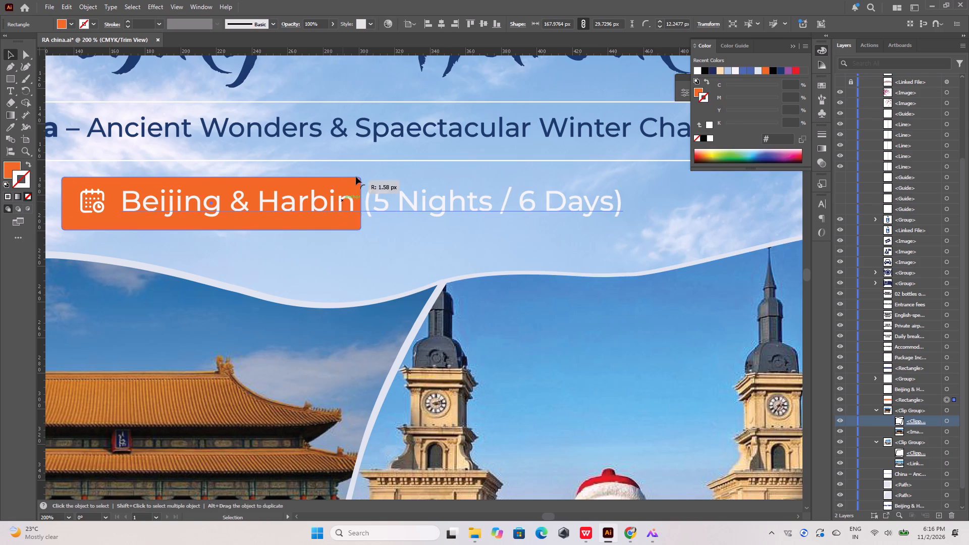
drag(356, 177, 354, 183)
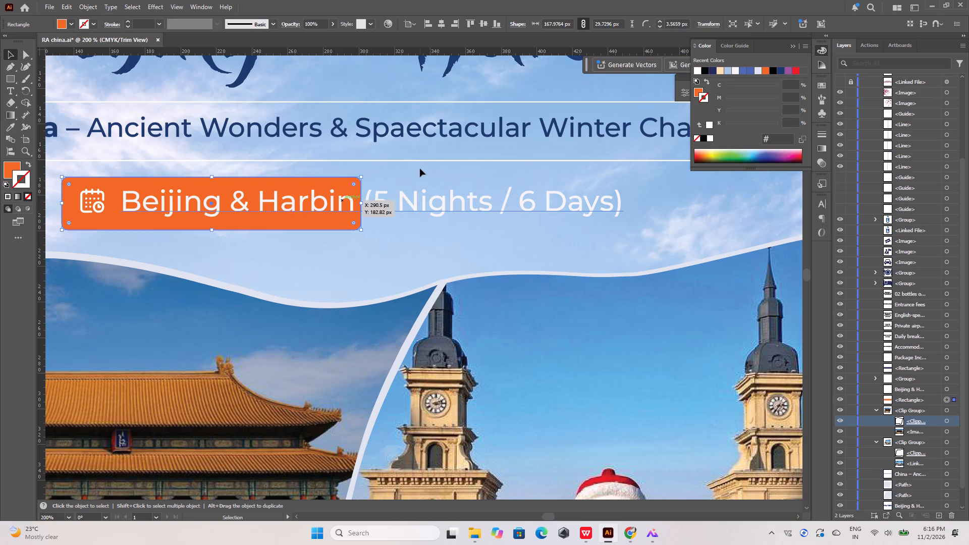
click(421, 168)
Draw a horizontal line about 141 px long just under the "(5 Nights / 6 Days)" text.
alt+scroll(407, 232, down, 3)
alt+scroll(423, 221, up, 2)
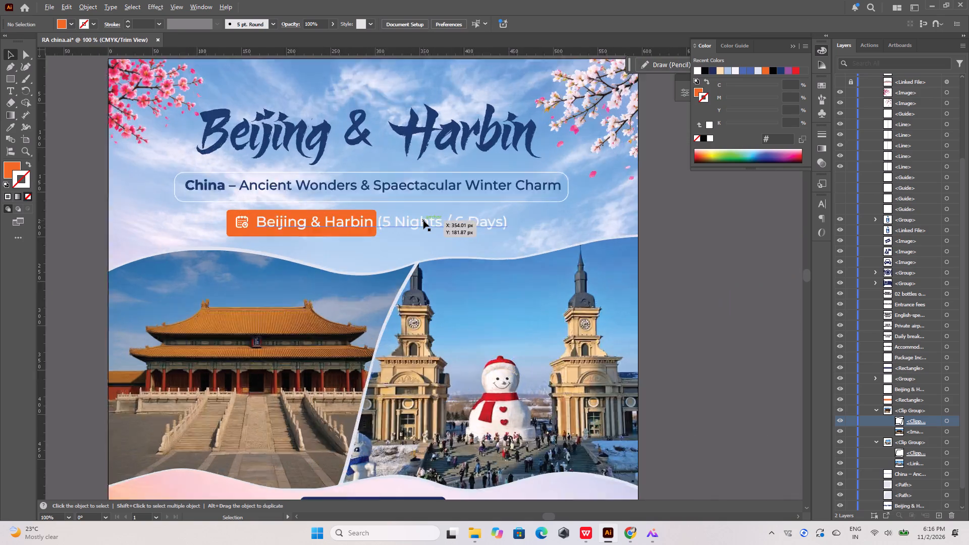
alt+scroll(423, 221, up, 1)
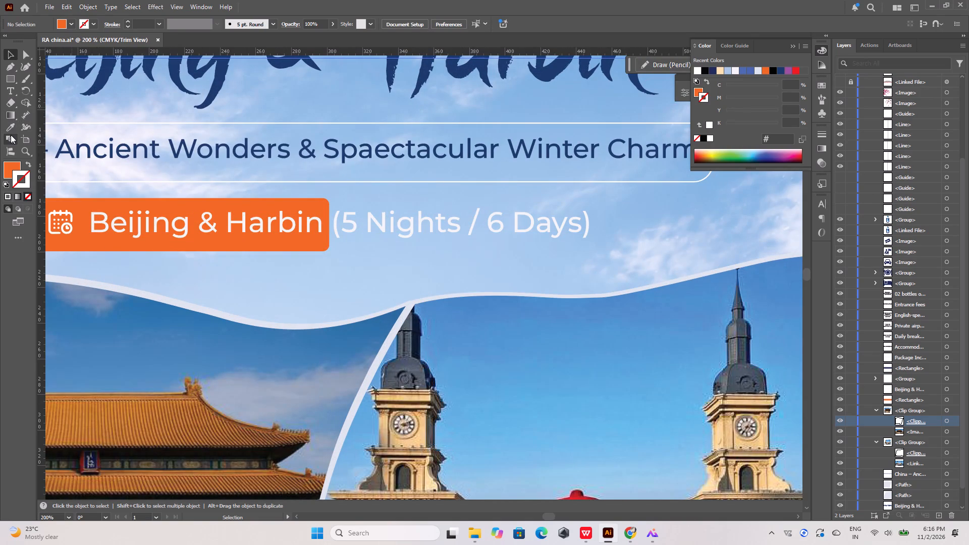
click(14, 76)
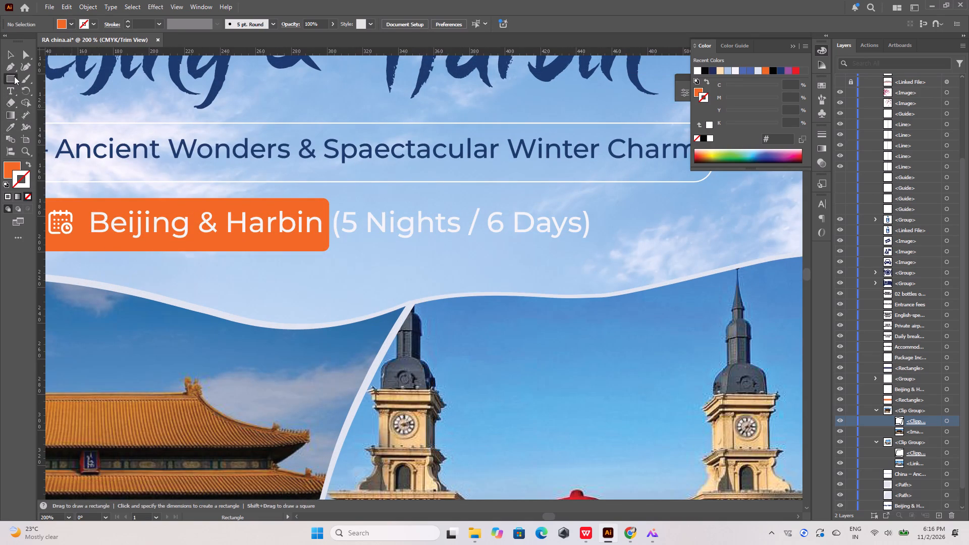
drag(14, 76, 48, 127)
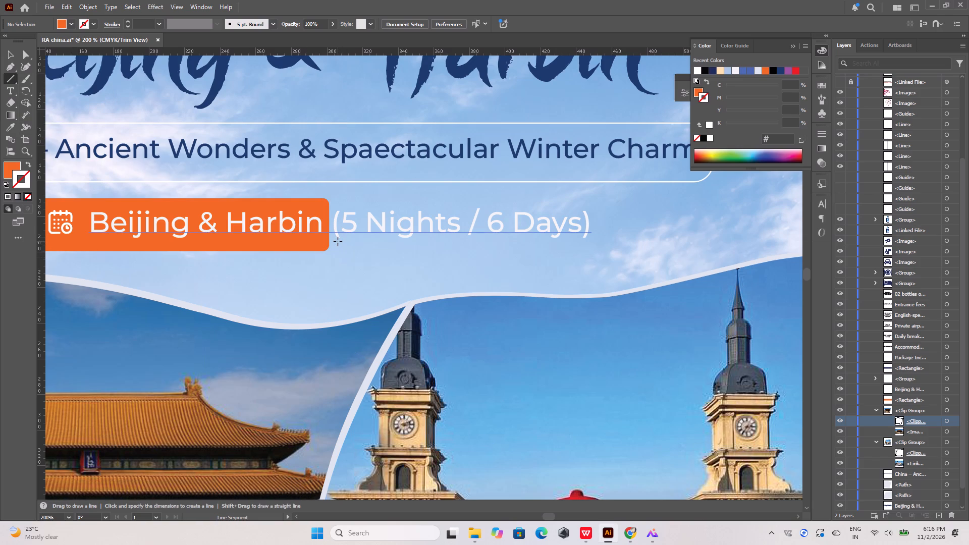
shift+drag(338, 243, 594, 254)
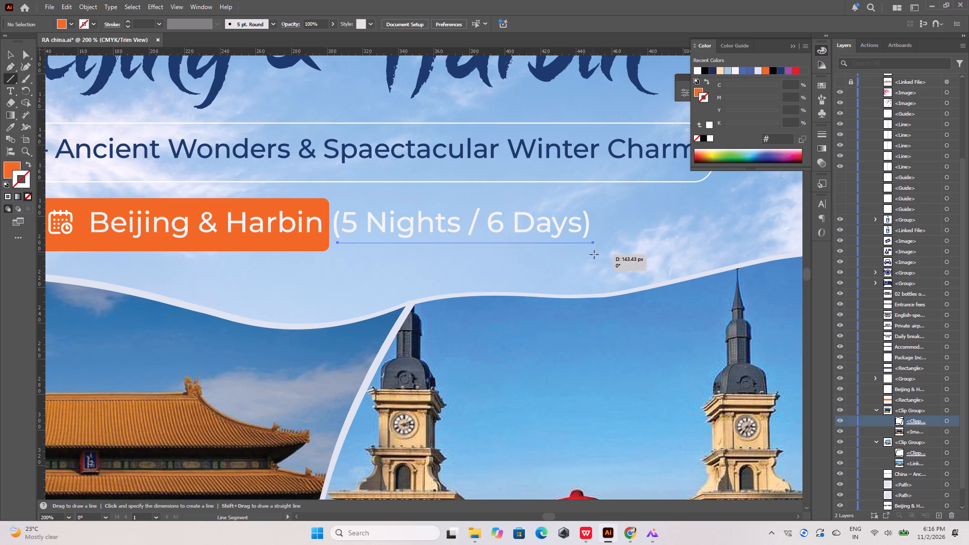
shift+drag(594, 254, 589, 253)
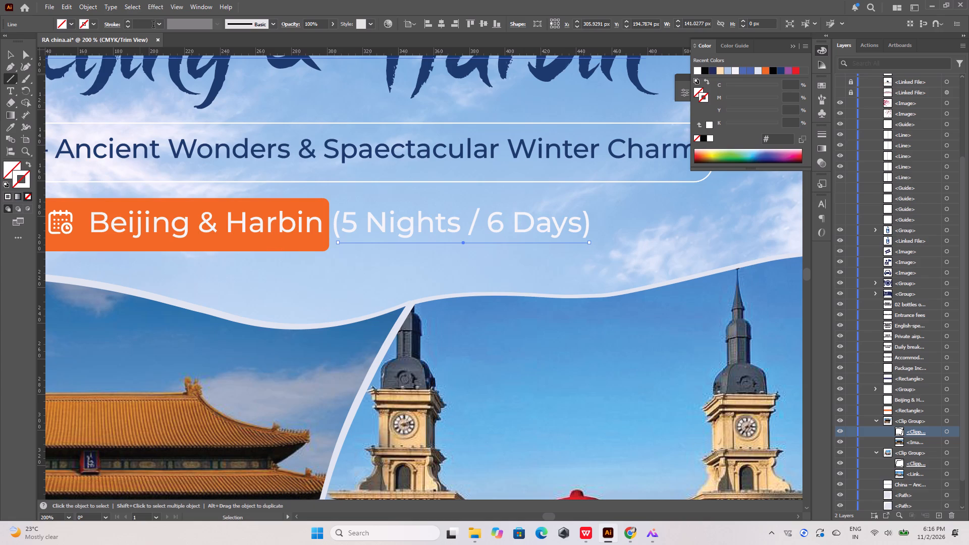
Give the new underline a 0.5 pt stroke.
click(158, 25)
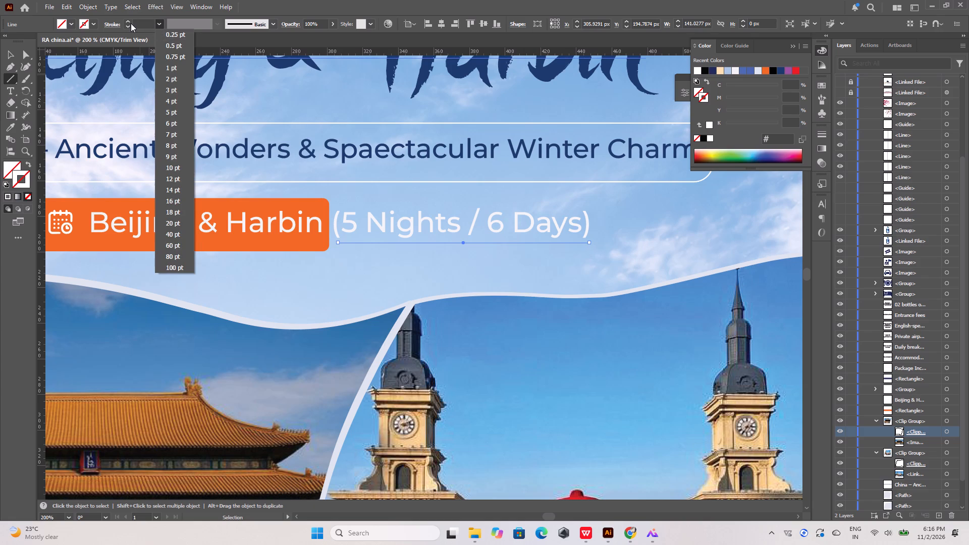
click(128, 22)
click(128, 22)
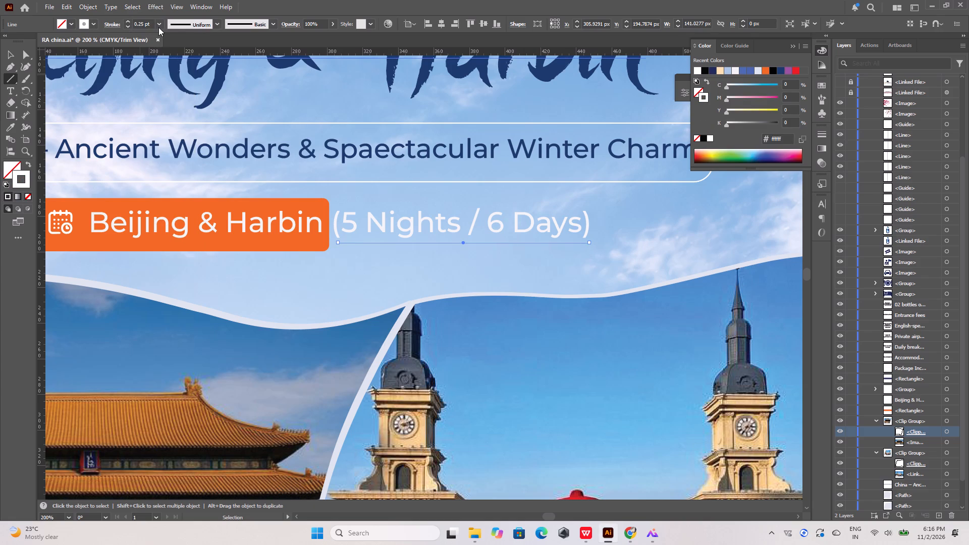
click(129, 21)
Browse the brush definitions and width profiles available for the underline's stroke.
click(235, 25)
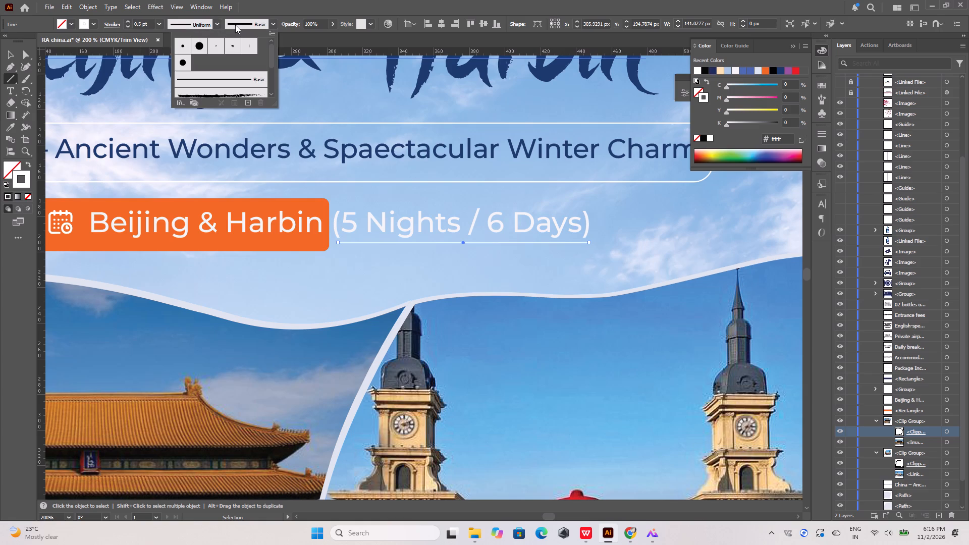
scroll(225, 71, down, 8)
click(196, 20)
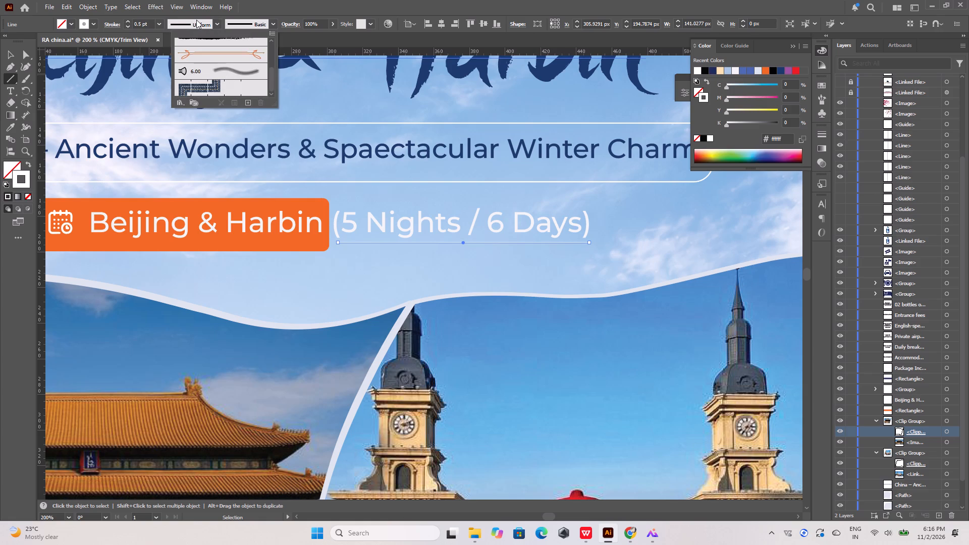
click(196, 20)
scroll(190, 103, down, 9)
click(218, 25)
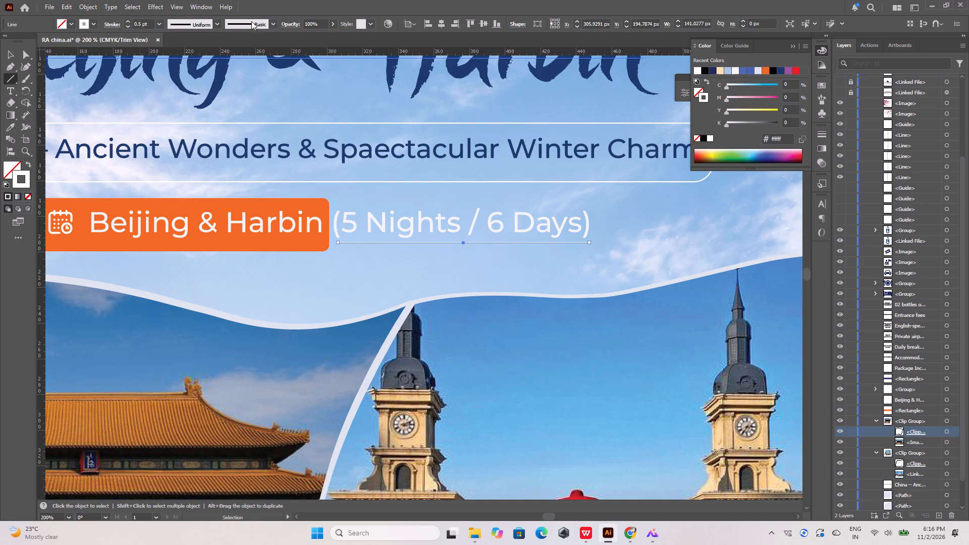
click(274, 23)
scroll(231, 72, down, 4)
scroll(230, 75, up, 4)
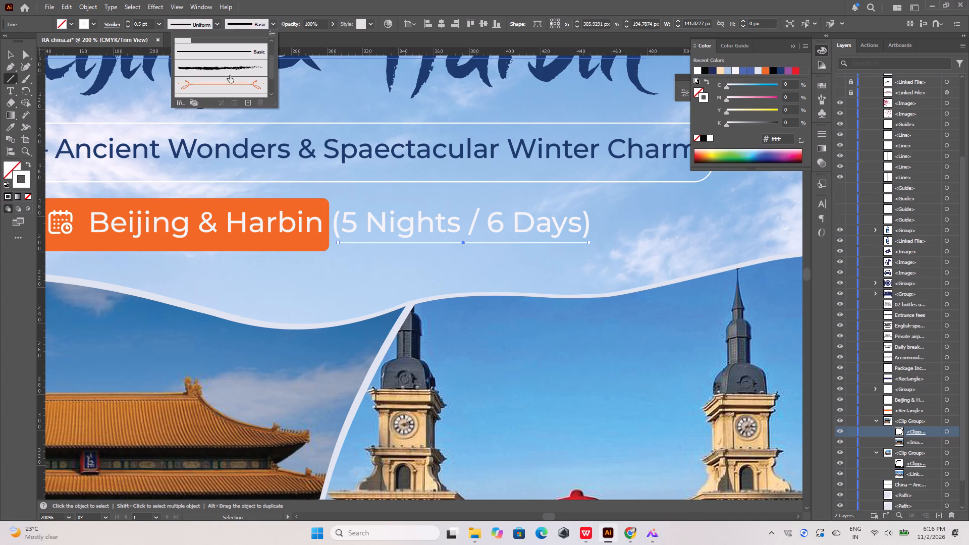
Turn on the dashed line option for the underline's stroke.
click(818, 133)
click(818, 133)
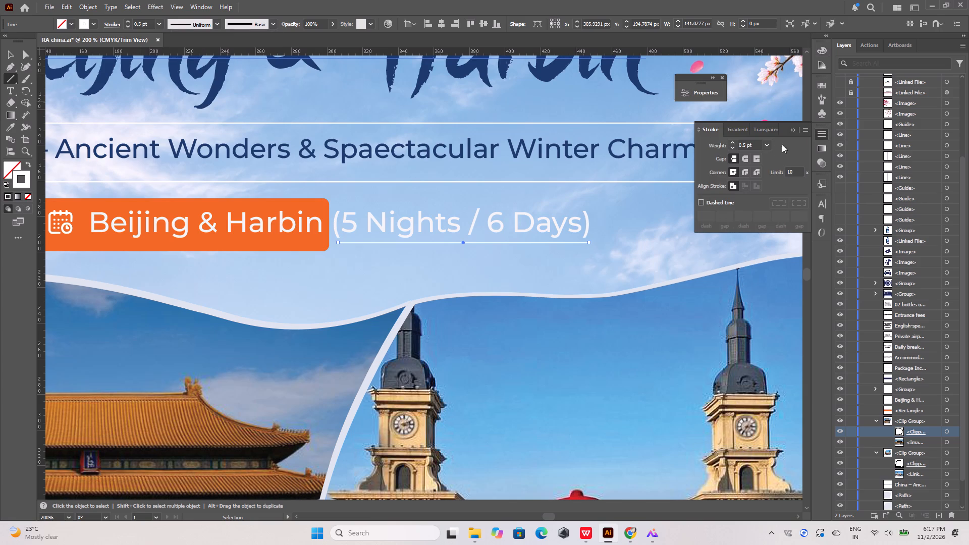
scroll(750, 201, down, 2)
click(701, 202)
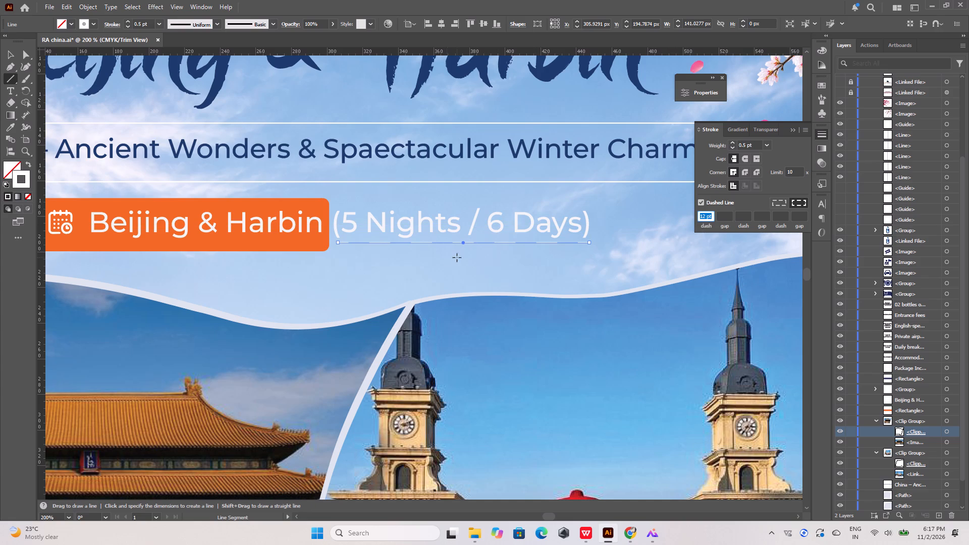
click(12, 58)
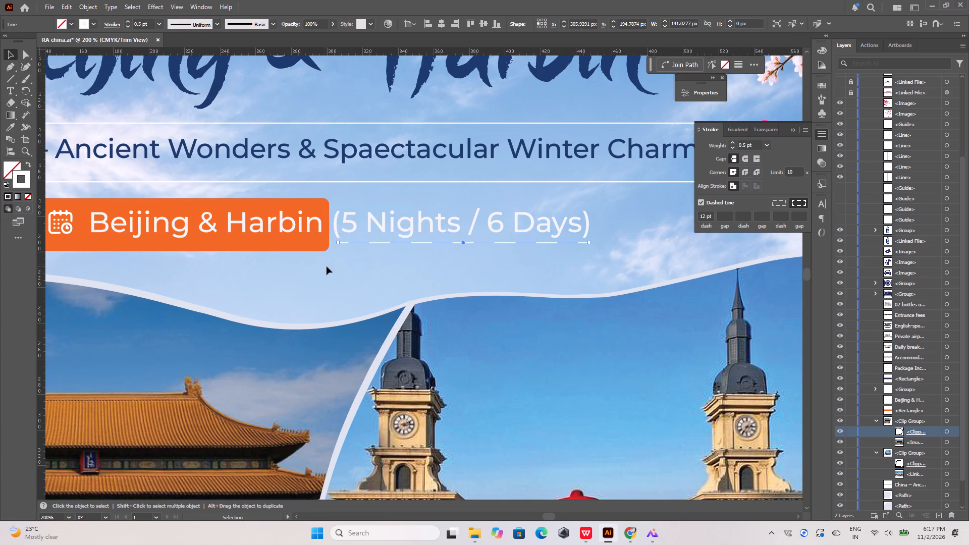
click(327, 266)
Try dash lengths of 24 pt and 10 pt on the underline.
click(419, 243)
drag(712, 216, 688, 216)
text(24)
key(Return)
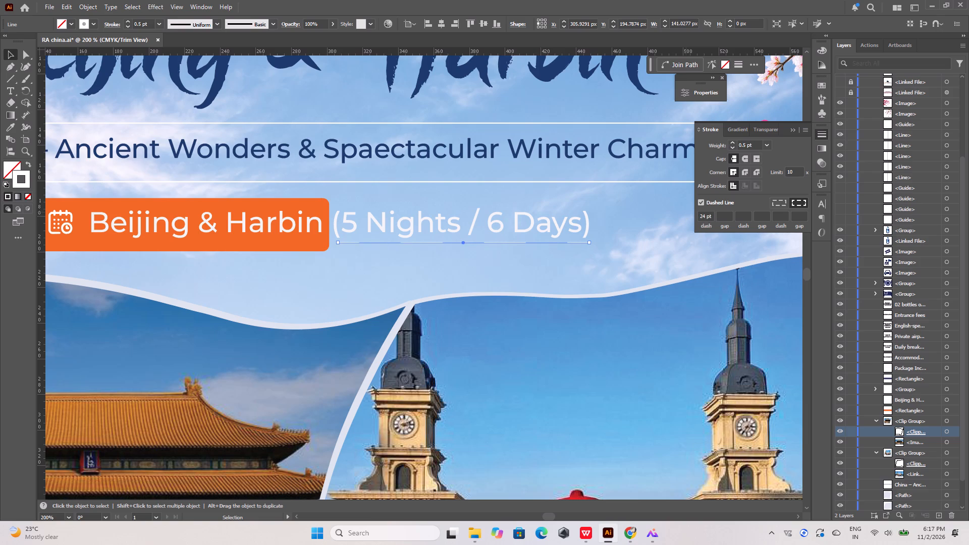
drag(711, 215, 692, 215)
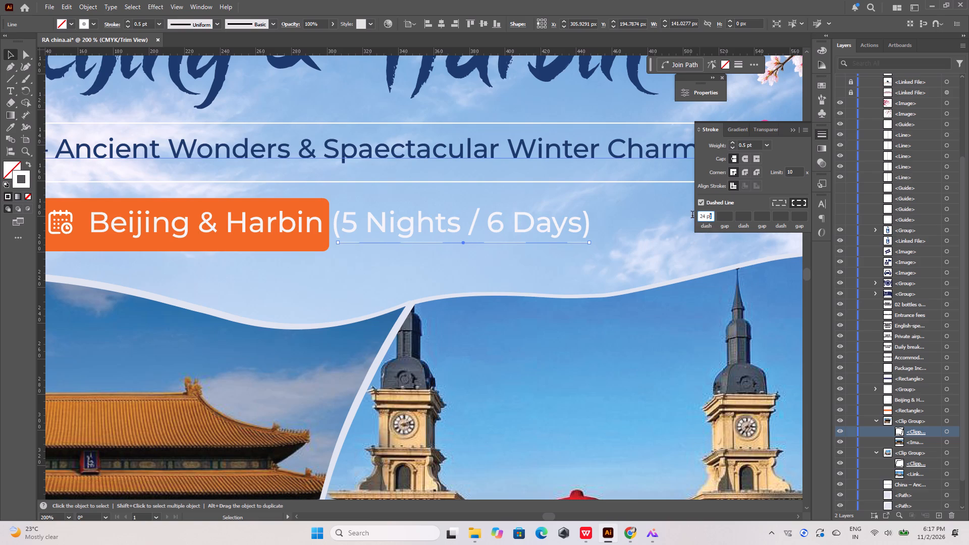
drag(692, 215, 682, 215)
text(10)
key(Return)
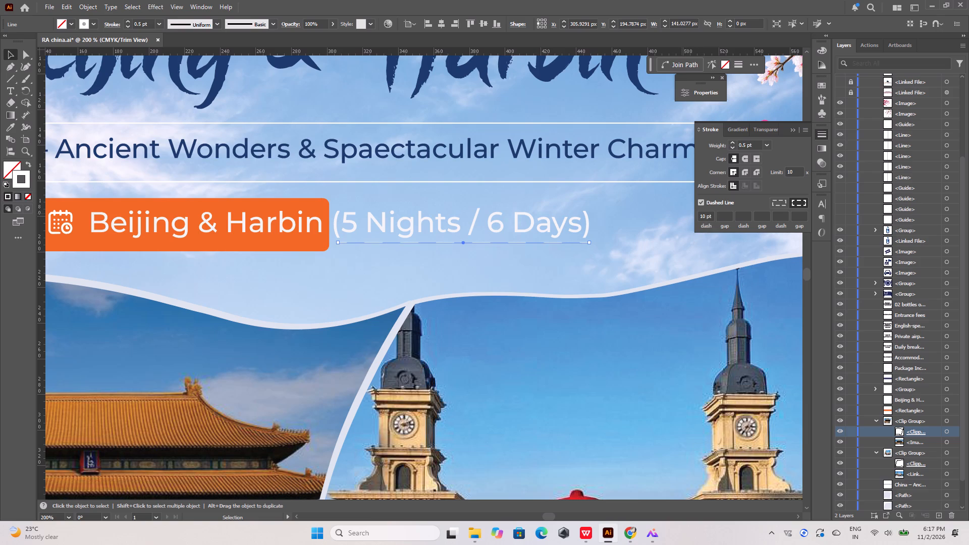
Set the underline's dash length to 2 pt.
drag(713, 216, 692, 216)
drag(713, 216, 696, 216)
key(2)
key(Return)
click(436, 202)
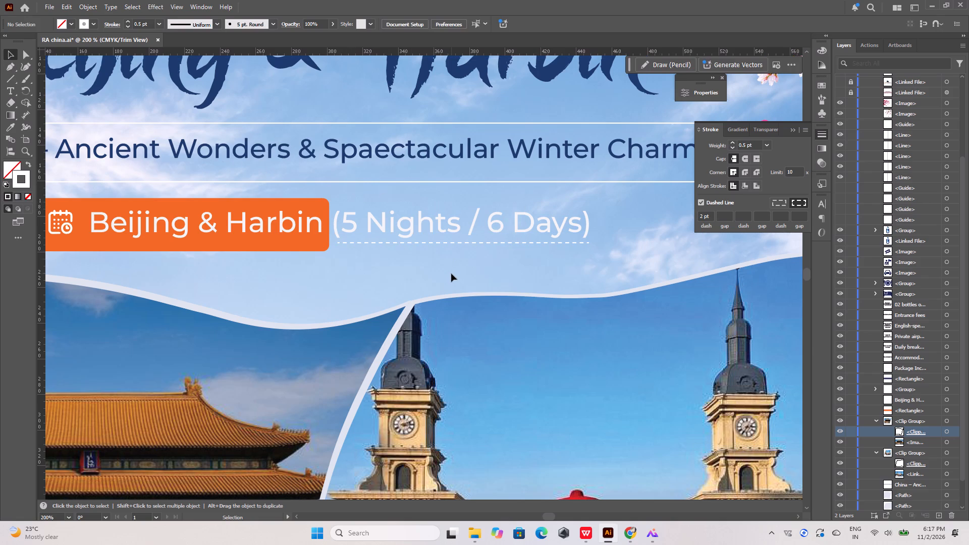
Extend the dashed underline's left end to the opening bracket, making it about 144 px long.
scroll(451, 272, up, 3)
scroll(451, 269, down, 3)
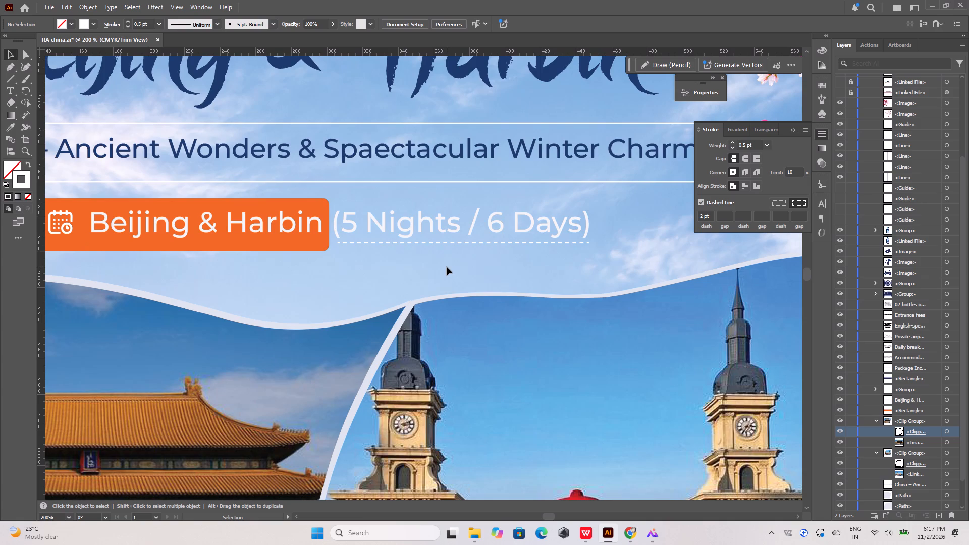
alt+scroll(447, 267, down, 4)
alt+scroll(447, 261, up, 5)
click(445, 264)
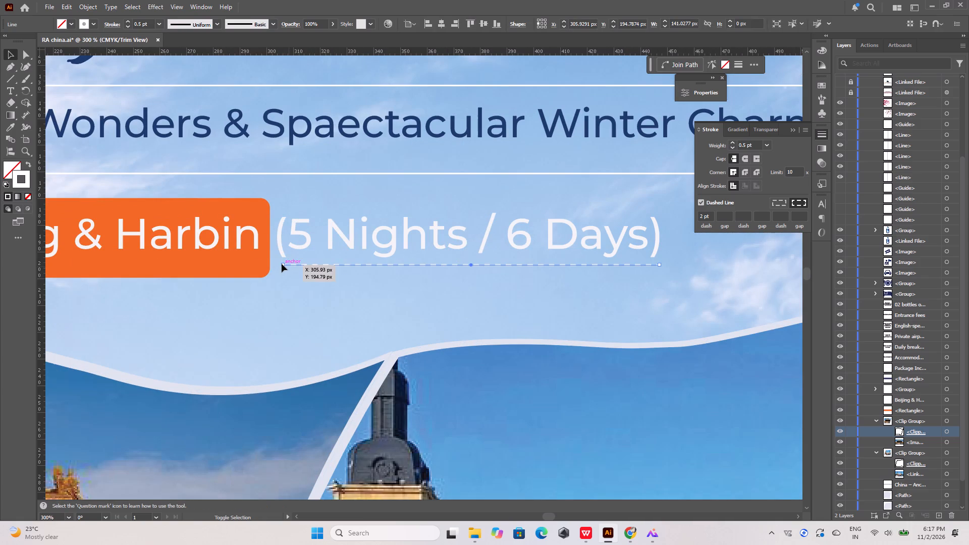
shift+drag(282, 264, 277, 264)
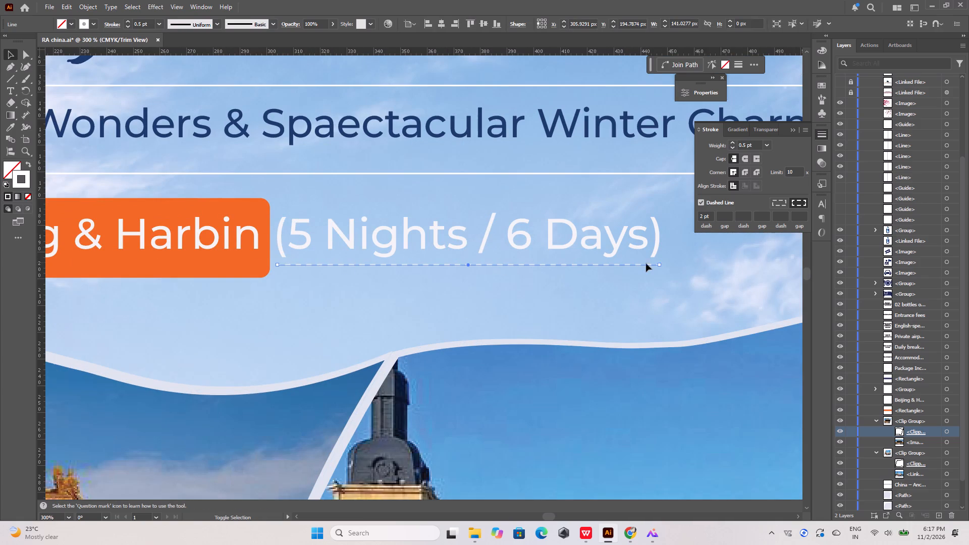
shift+click(660, 263)
click(647, 293)
Increase the dashed underline's stroke weight to 0.75 pt.
alt+scroll(526, 302, down, 3)
click(437, 101)
alt+scroll(470, 257, up, 1)
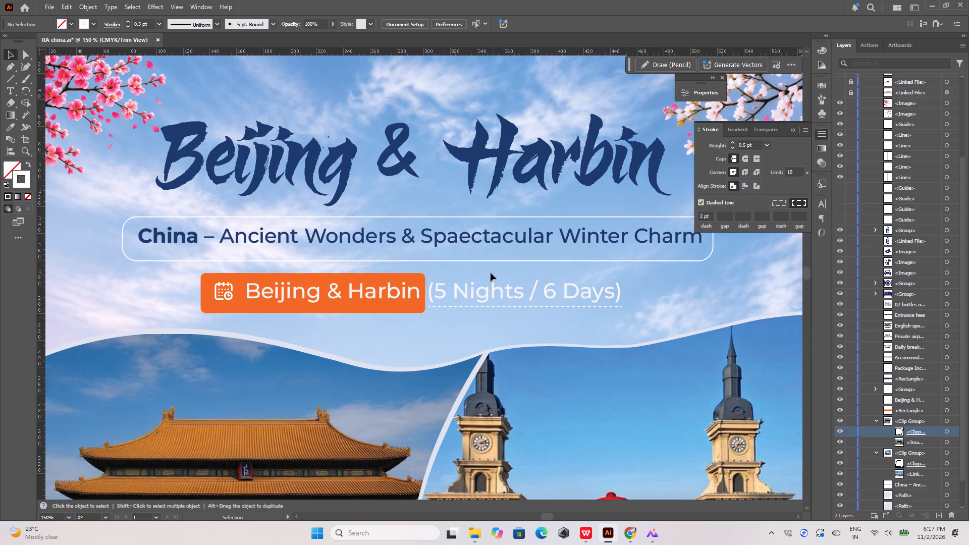
click(480, 305)
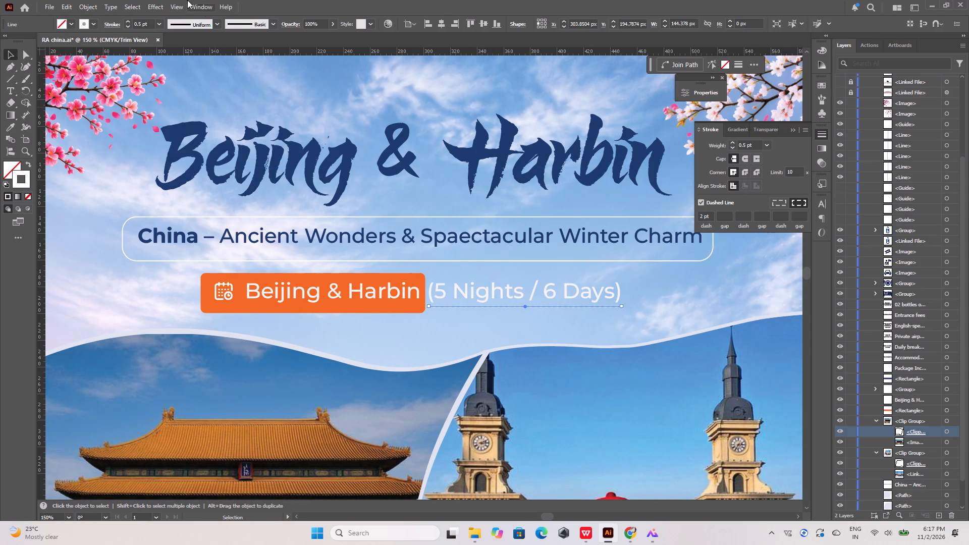
click(128, 22)
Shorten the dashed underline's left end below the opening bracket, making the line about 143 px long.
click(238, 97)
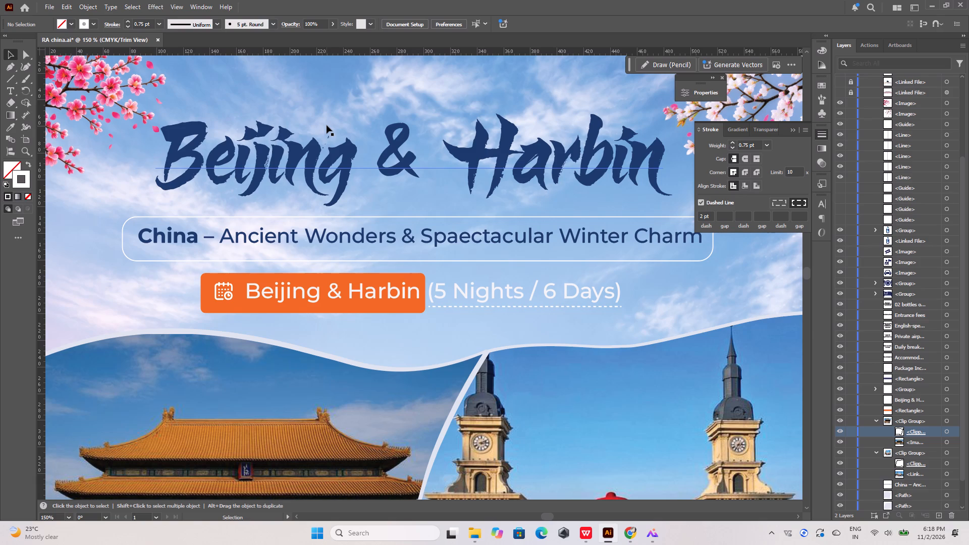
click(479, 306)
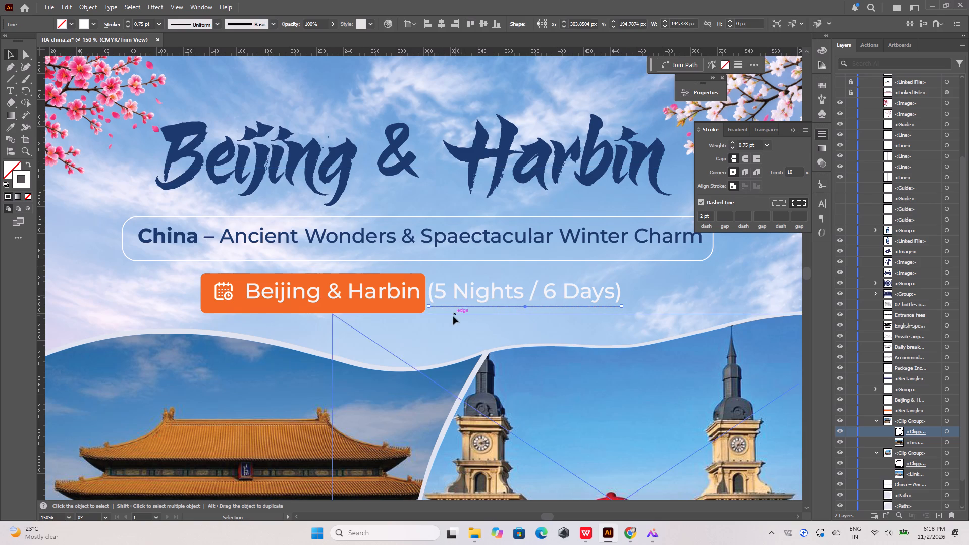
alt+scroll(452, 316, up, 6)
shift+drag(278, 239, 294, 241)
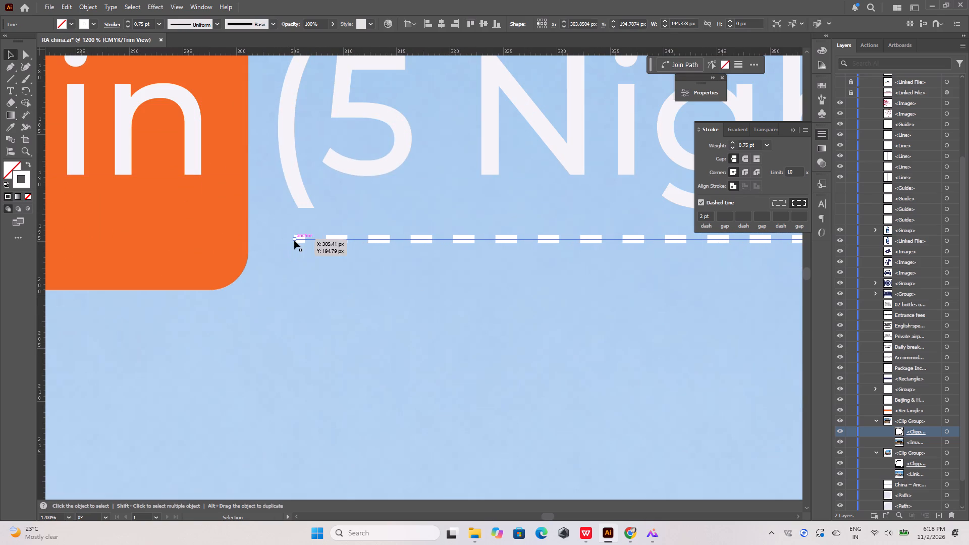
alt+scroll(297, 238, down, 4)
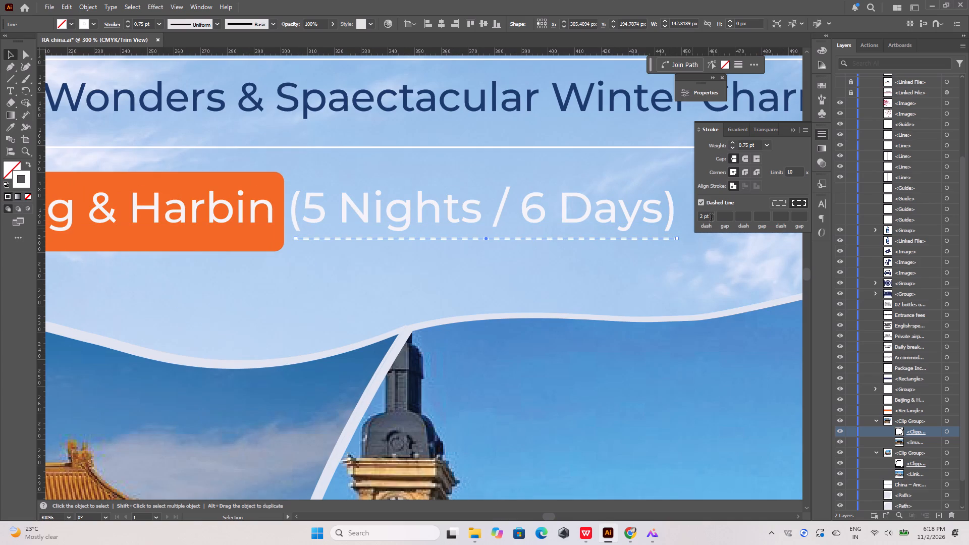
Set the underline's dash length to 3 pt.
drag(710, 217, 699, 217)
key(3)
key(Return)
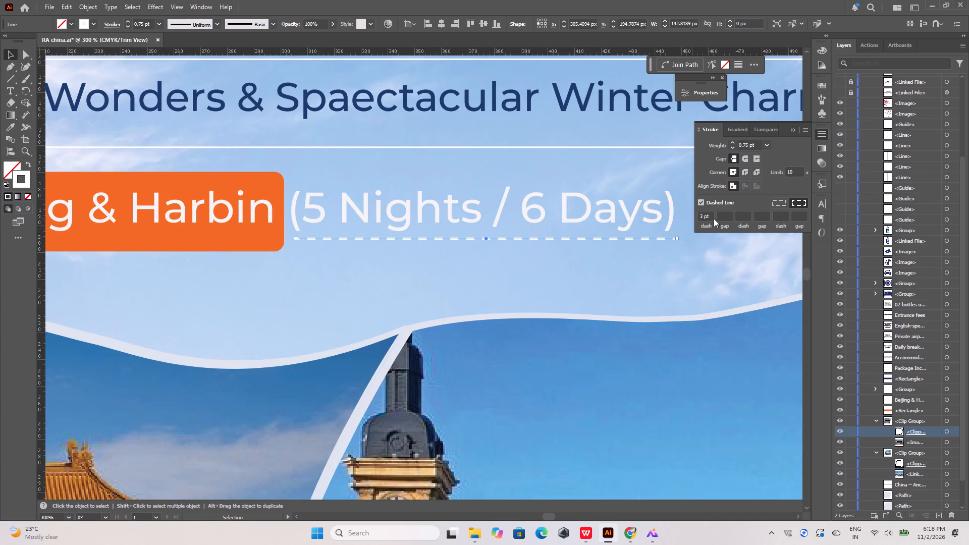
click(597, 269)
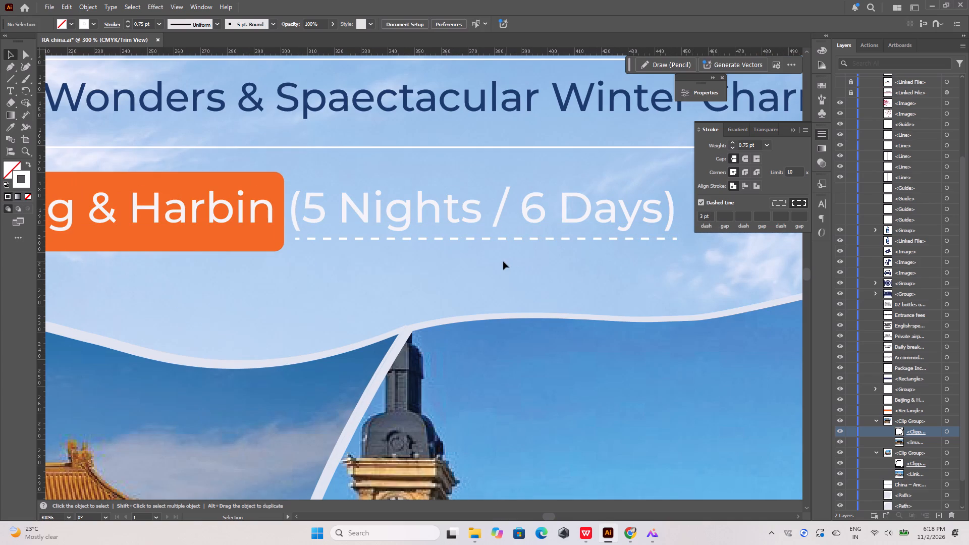
Set the dash length of the underline beneath the trip duration text to 4 pt.
click(465, 240)
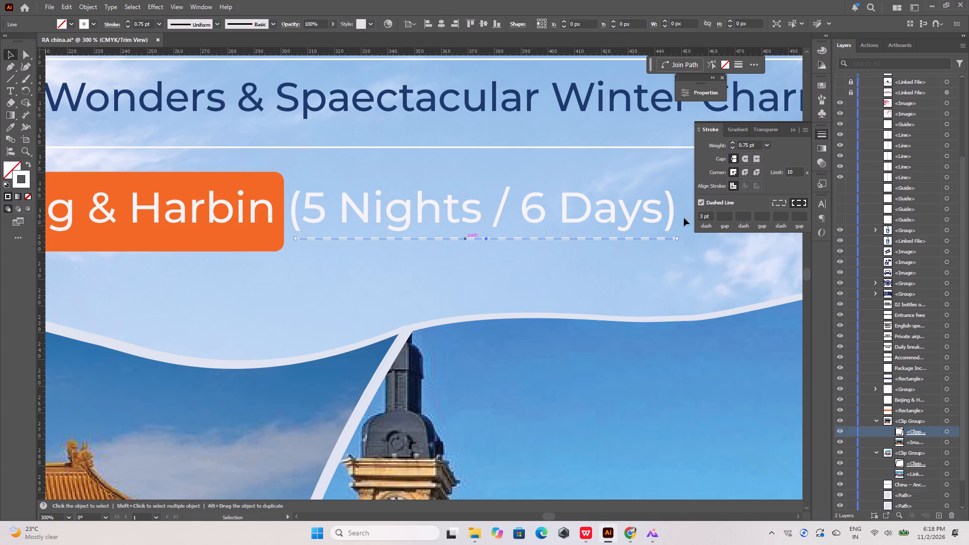
drag(706, 216, 687, 217)
key(4)
key(Return)
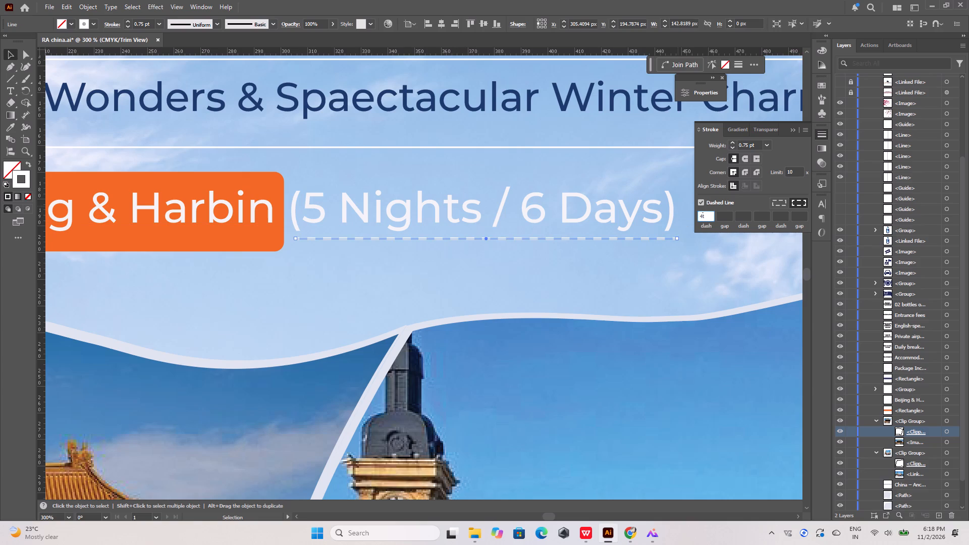
drag(710, 217, 688, 216)
key(4)
key(Return)
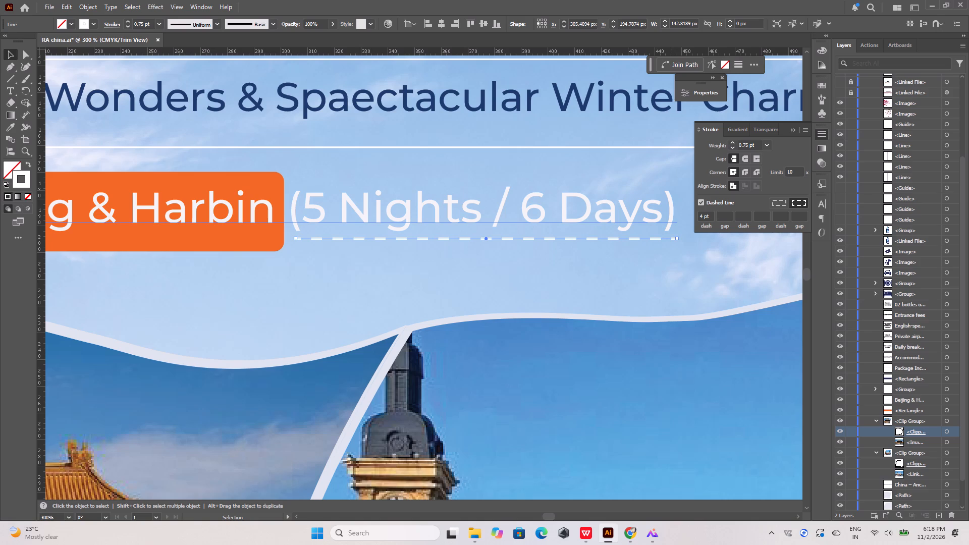
click(635, 264)
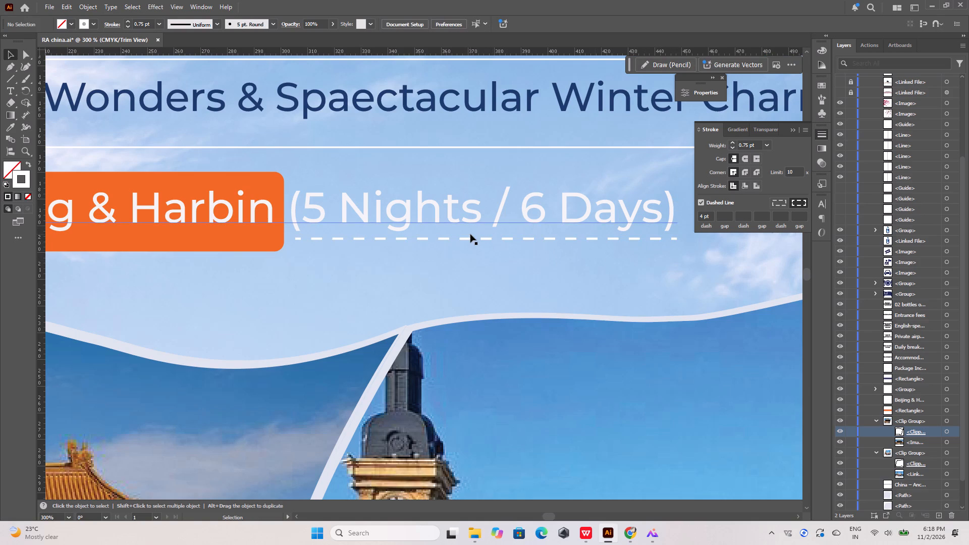
click(470, 255)
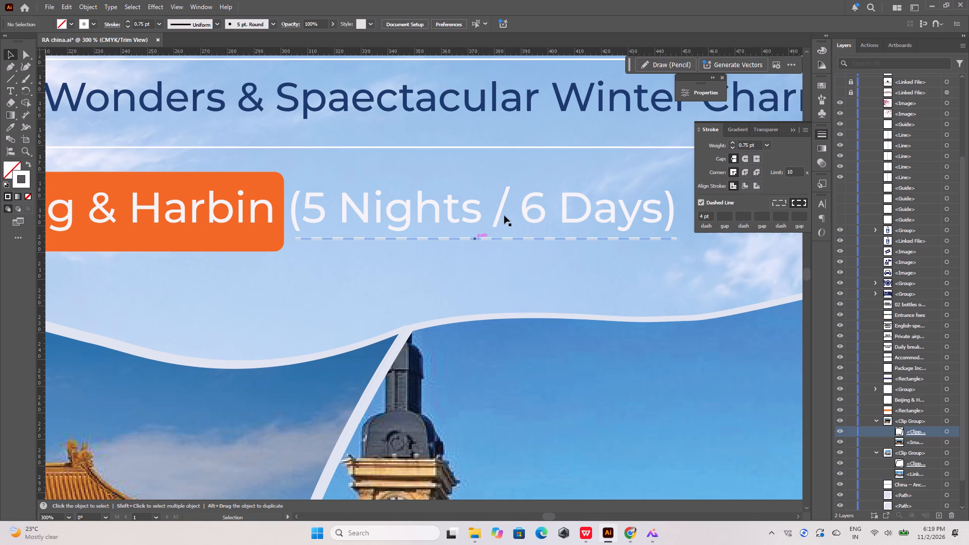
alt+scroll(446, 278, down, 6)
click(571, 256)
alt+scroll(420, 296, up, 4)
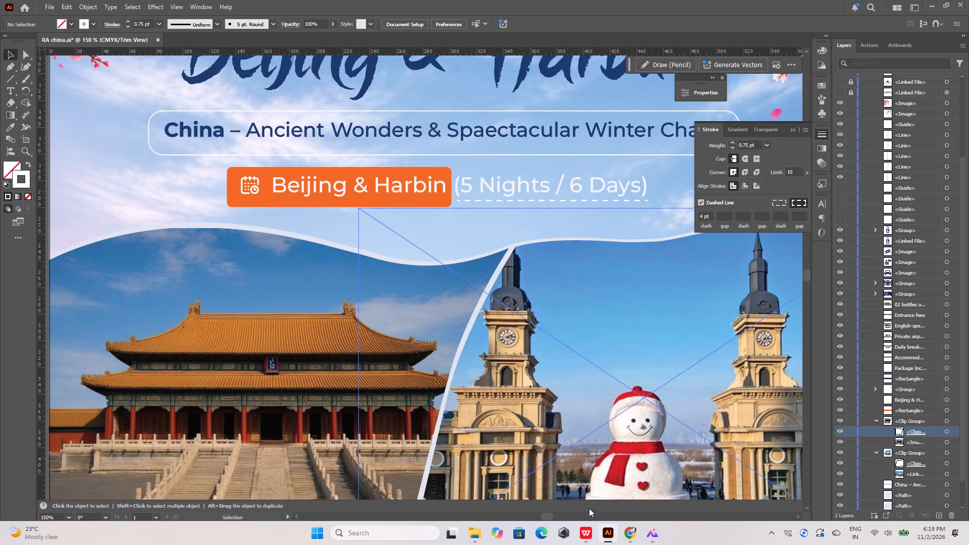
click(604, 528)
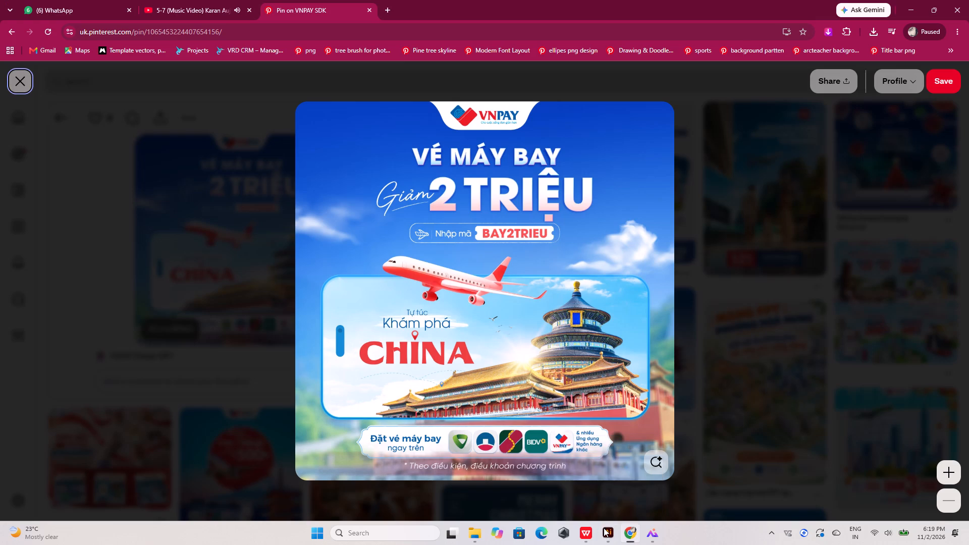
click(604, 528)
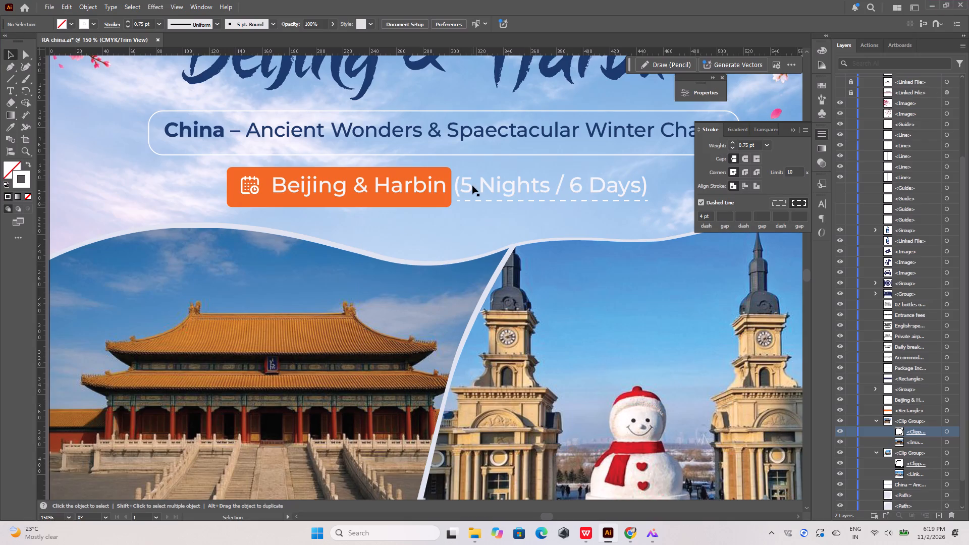
Give the white rounded frame around the "China – Ancient Wonders" subtitle a dashed outline with 4 pt dashes.
click(474, 153)
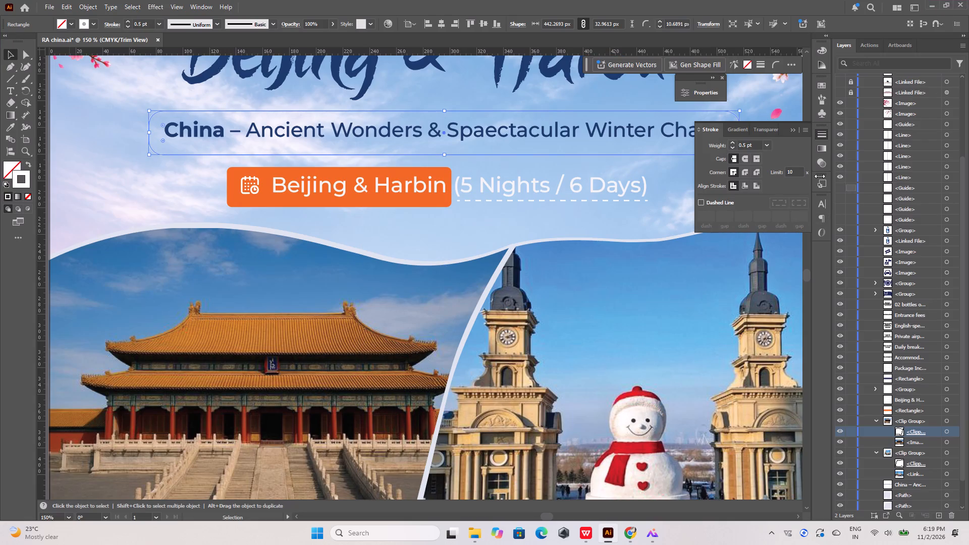
click(702, 204)
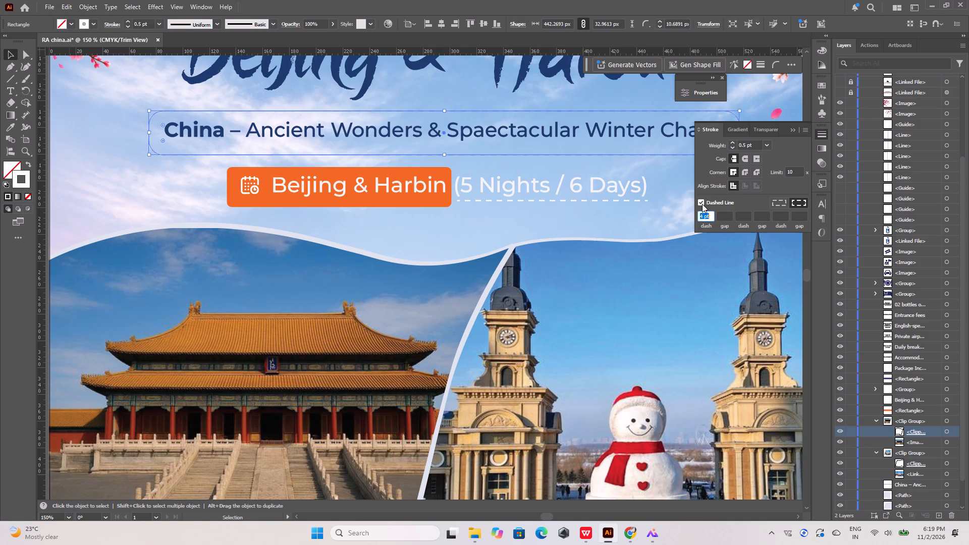
click(517, 99)
alt+scroll(477, 110, up, 2)
click(493, 220)
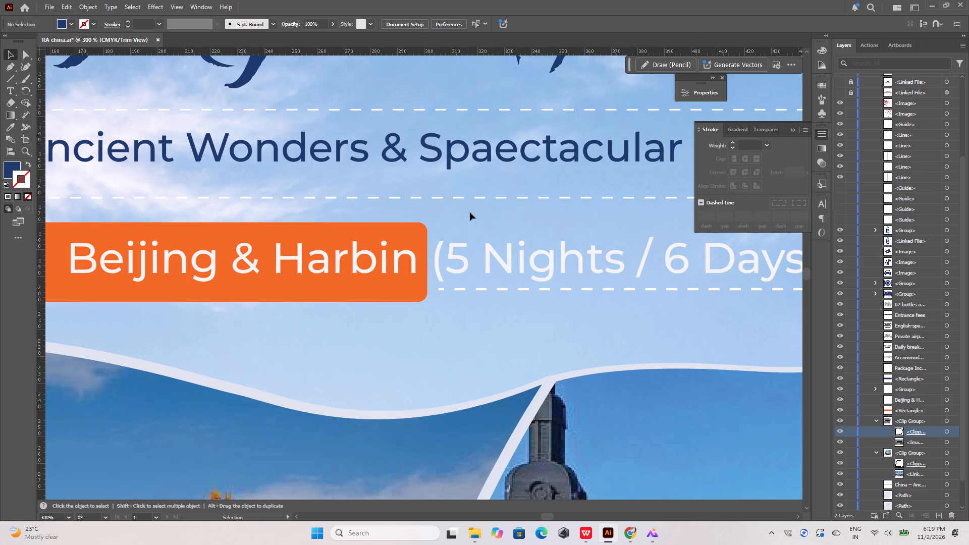
alt+scroll(470, 212, down, 4)
click(695, 239)
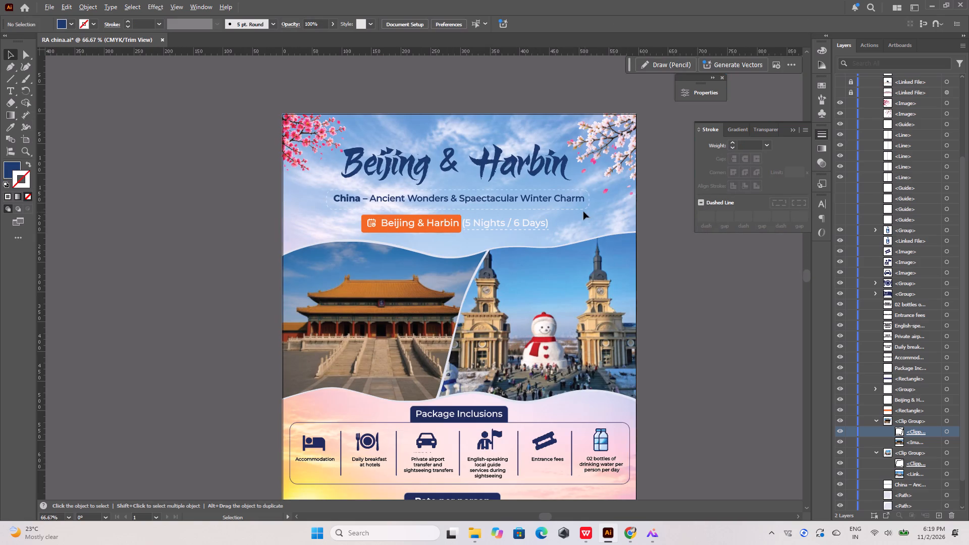
Reduce the corner radius of the dashed subtitle frame to about 3.4 px.
alt+scroll(576, 210, up, 4)
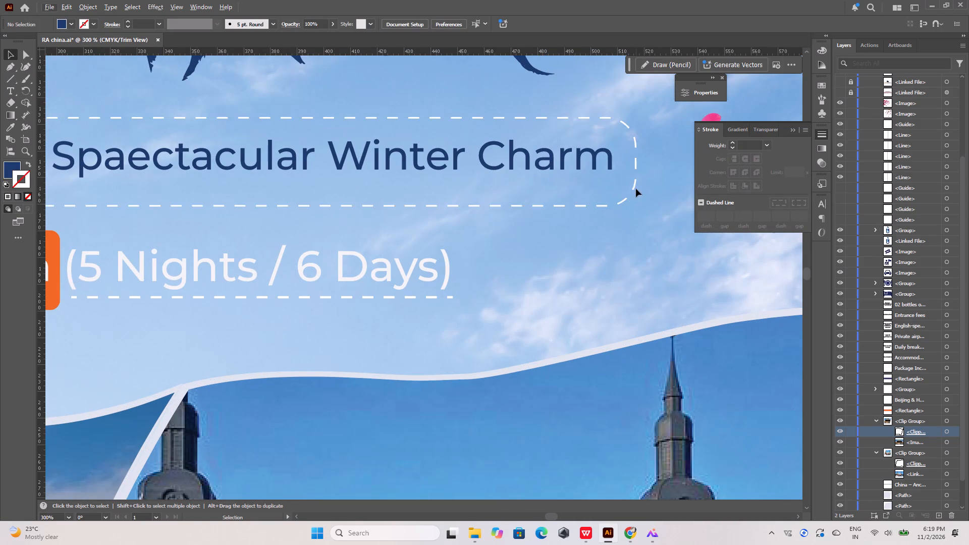
click(634, 186)
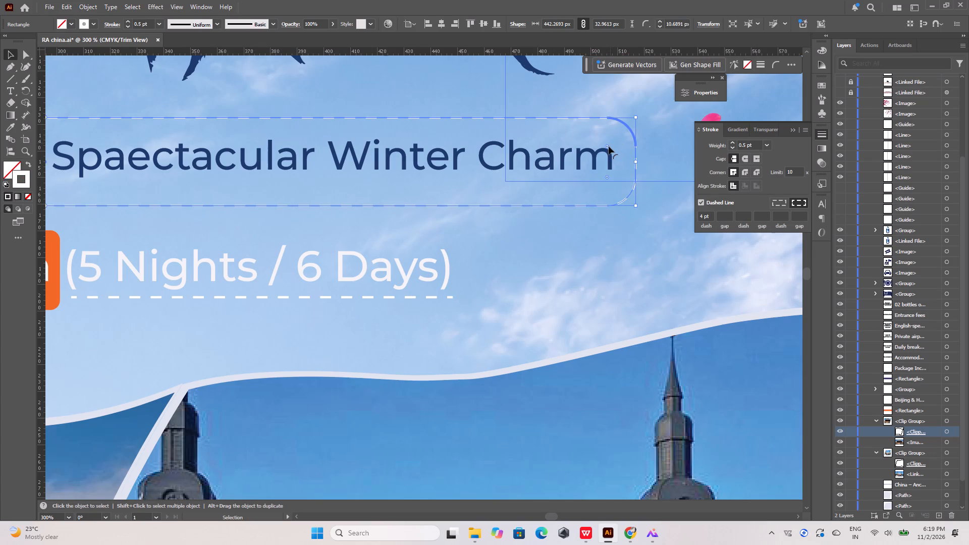
drag(609, 146, 630, 131)
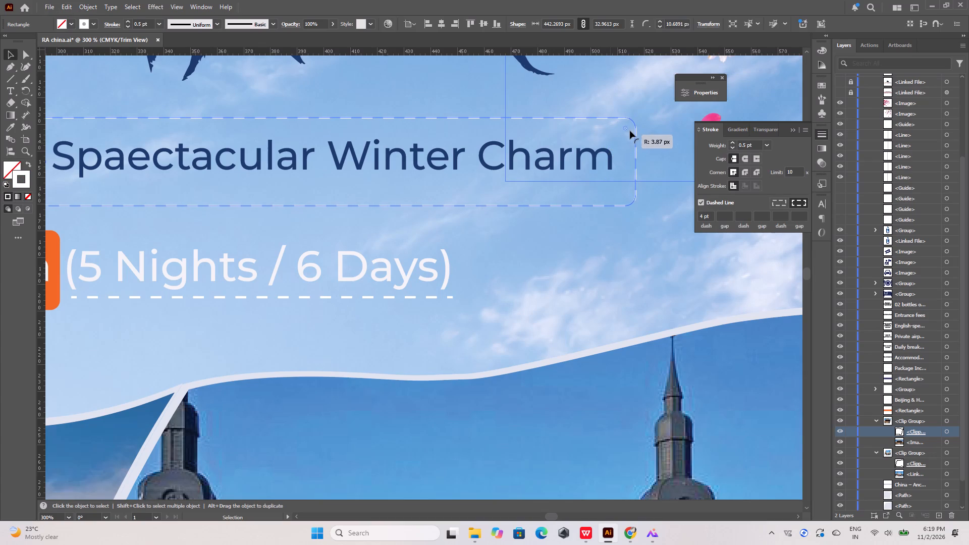
drag(630, 131, 630, 131)
click(672, 130)
Delete the dashed underline beneath "(5 Nights / 6 Days)".
alt+scroll(467, 277, down, 2)
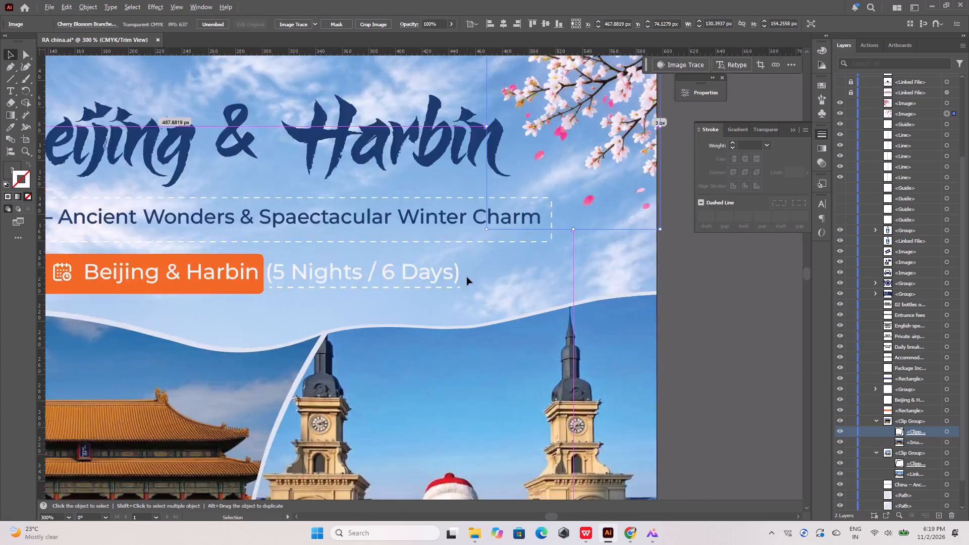
alt+scroll(467, 277, down, 2)
alt+scroll(399, 284, up, 5)
click(437, 277)
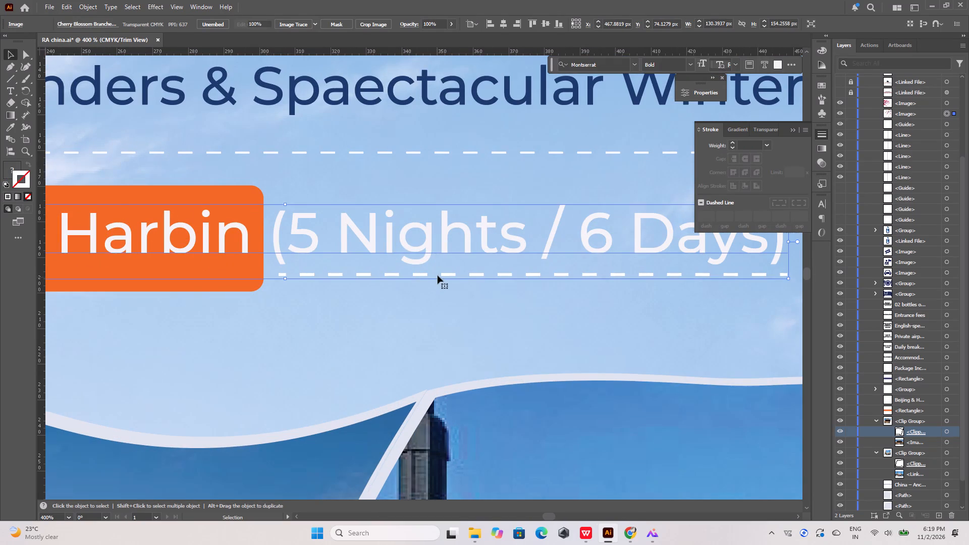
click(443, 274)
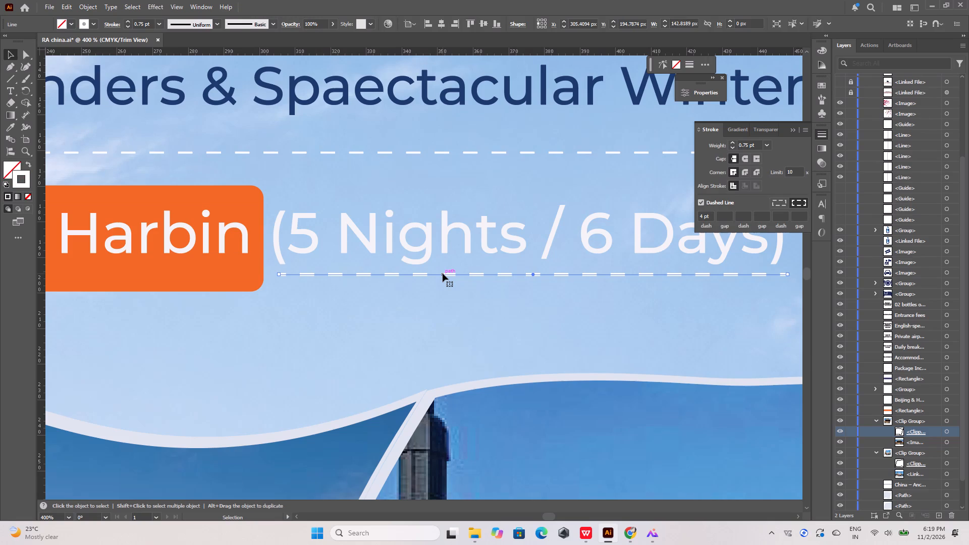
key(Delete)
Widen the orange banner's right side so it extends behind the whole "Beijing & Harbin (5 Nights / 6 Days)" text.
click(259, 264)
click(193, 287)
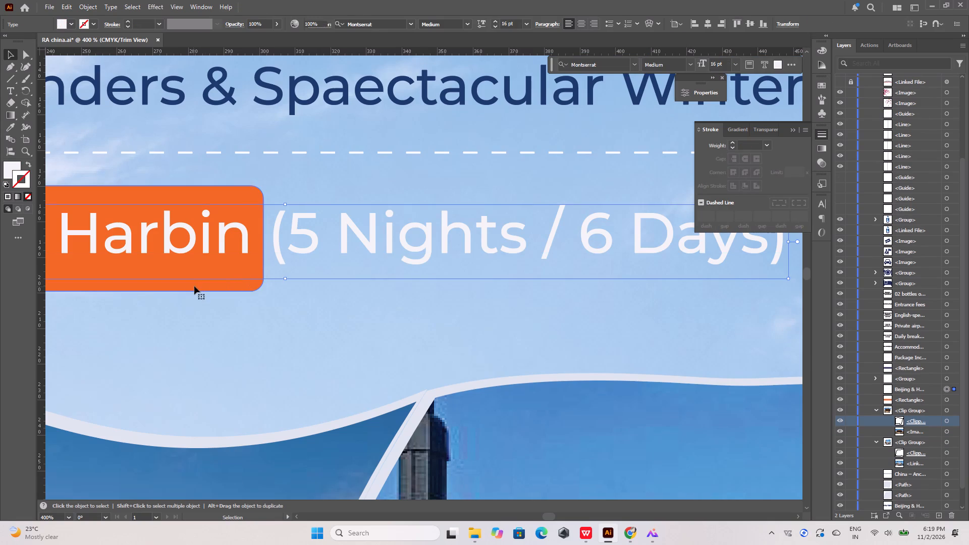
alt+scroll(193, 283, down, 4)
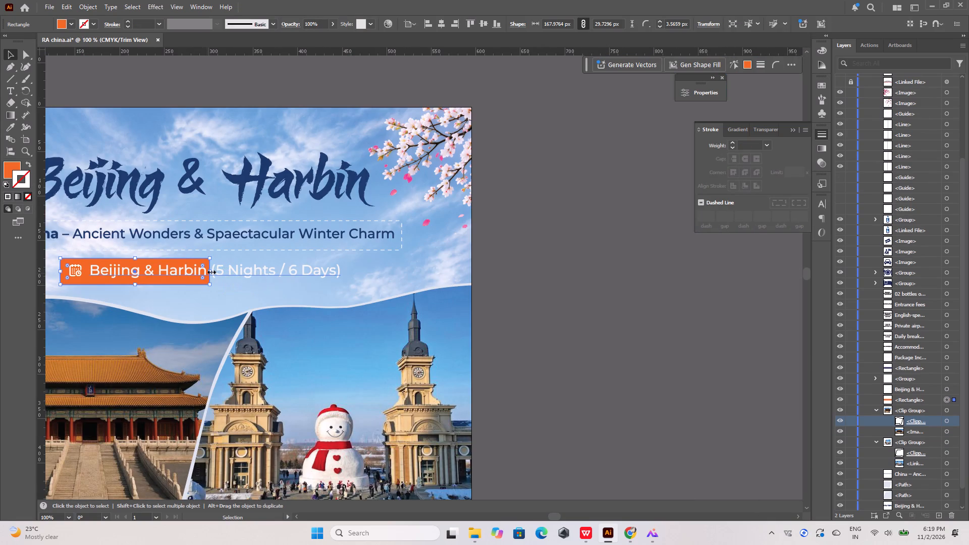
drag(210, 271, 347, 271)
click(498, 271)
alt+scroll(502, 272, down, 1)
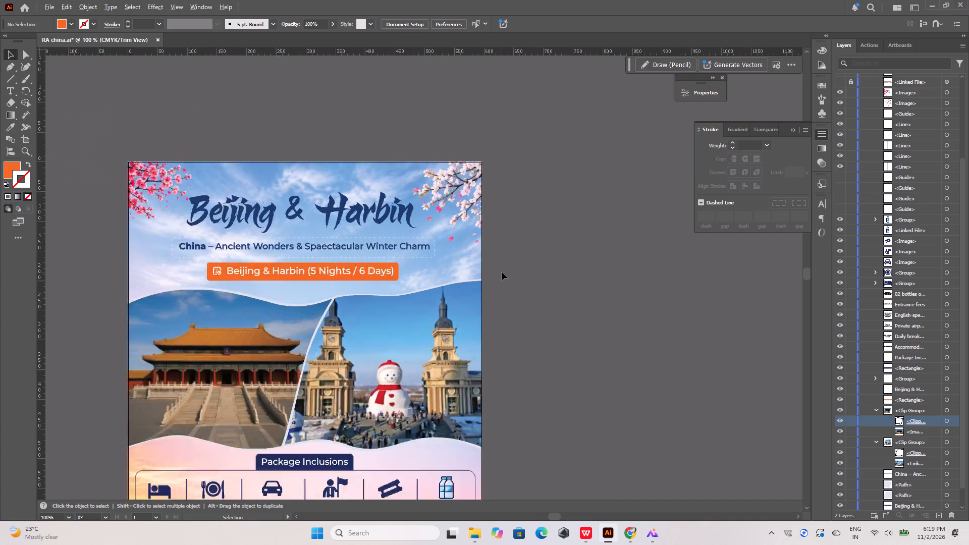
Increase the dashed subtitle frame's stroke weight to 0.75 pt.
alt+scroll(502, 272, down, 2)
alt+scroll(464, 260, up, 3)
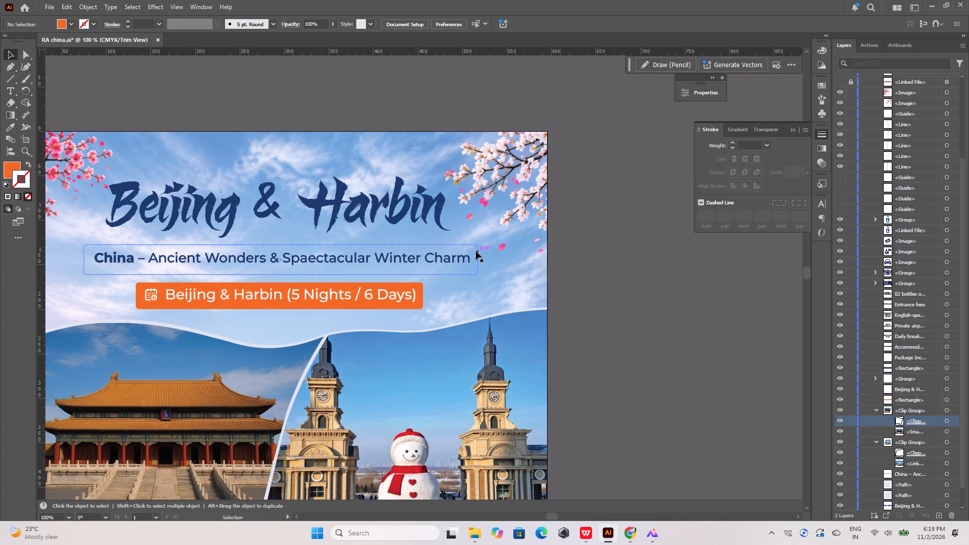
click(476, 251)
click(129, 22)
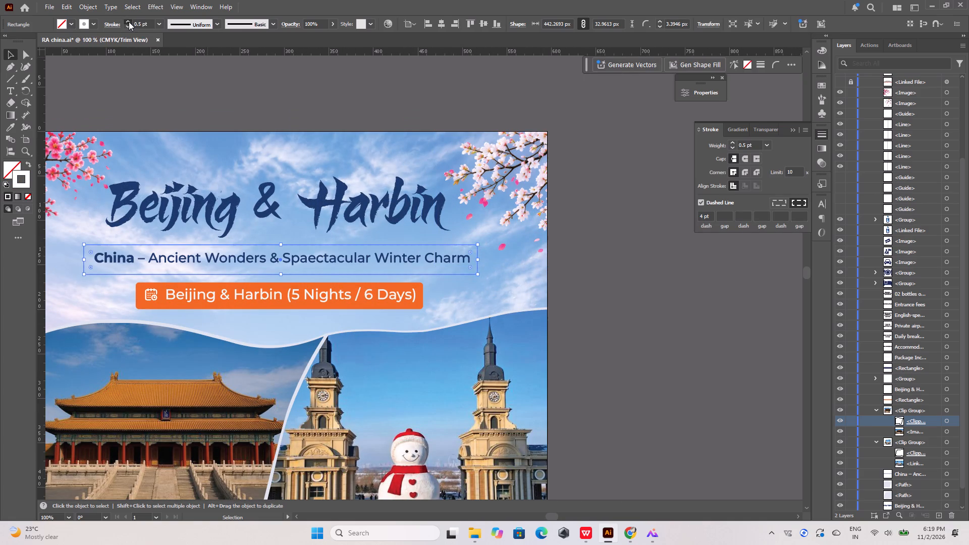
click(149, 69)
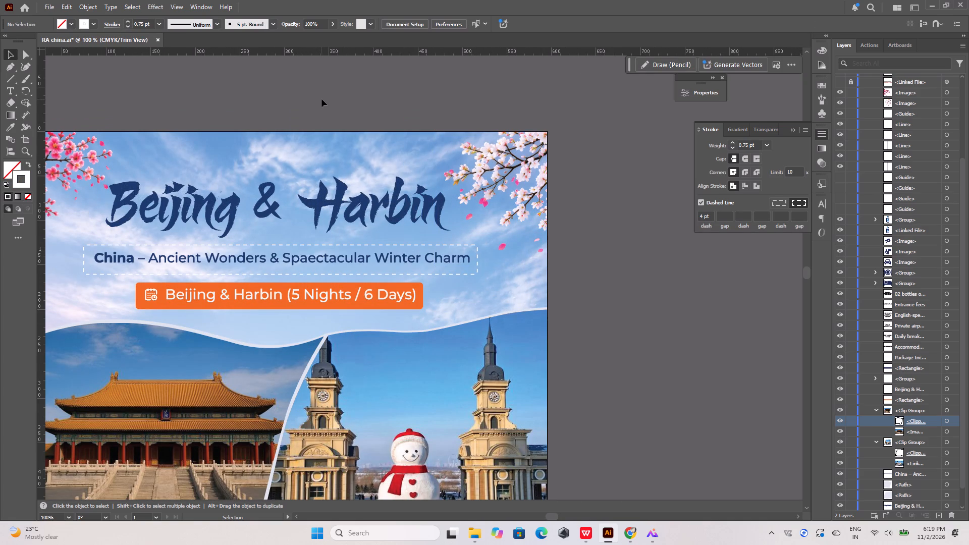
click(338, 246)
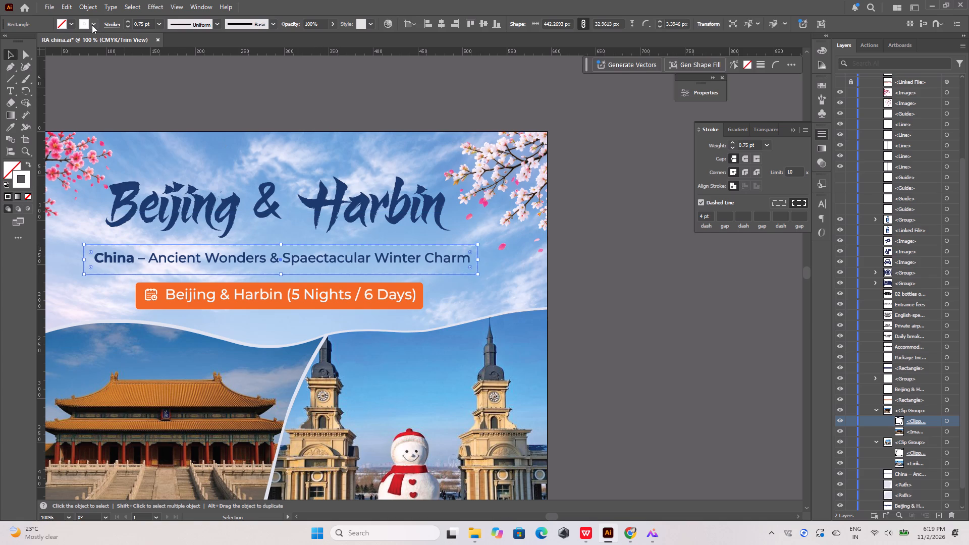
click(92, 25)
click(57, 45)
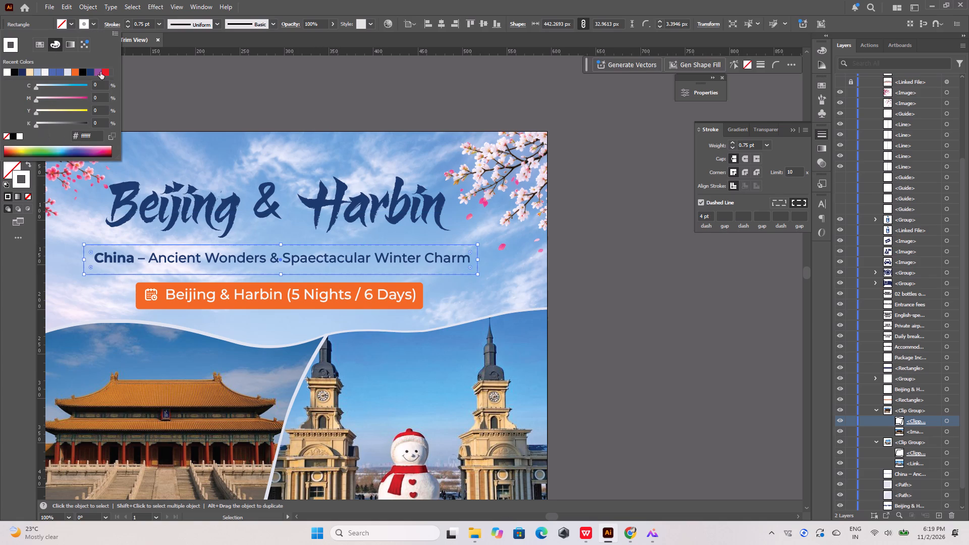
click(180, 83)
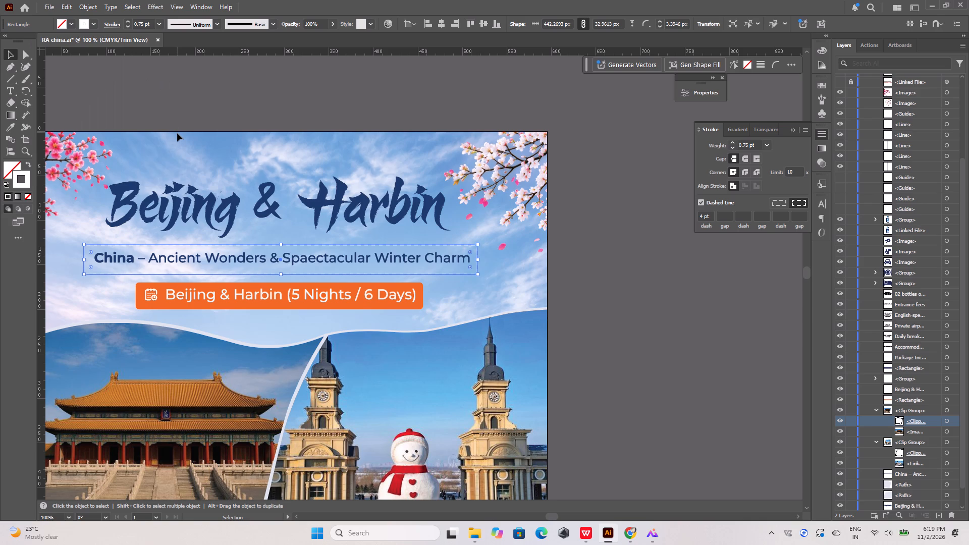
Fill the subtitle frame with the blue #649ad2 sampled from the sky background using the Eyedropper.
click(9, 166)
click(15, 127)
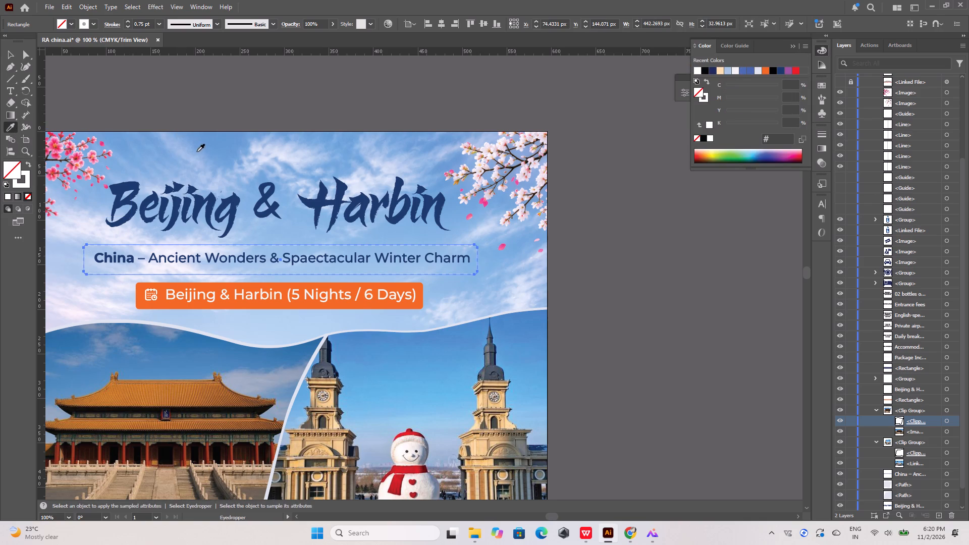
click(210, 145)
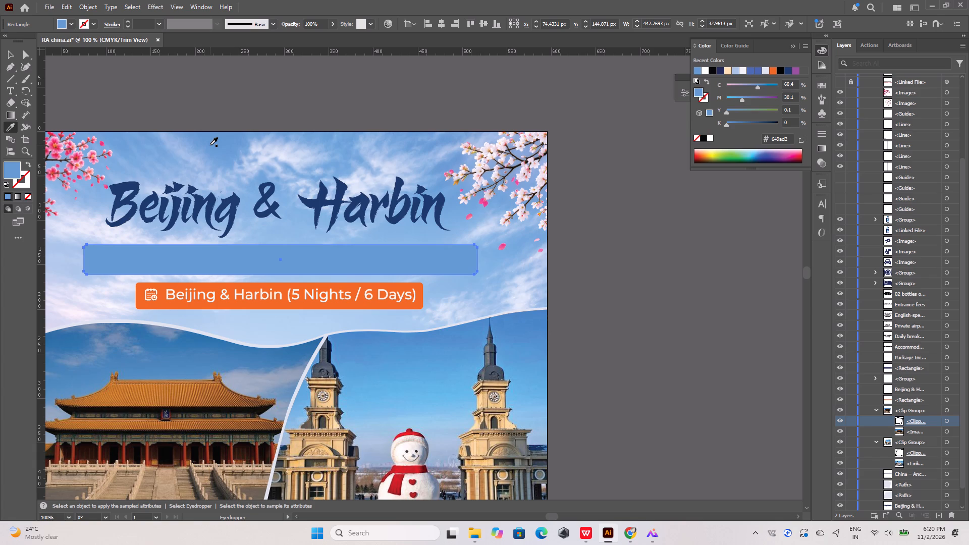
Undo the blue fill applied to the subtitle frame.
key(ctrl+z)
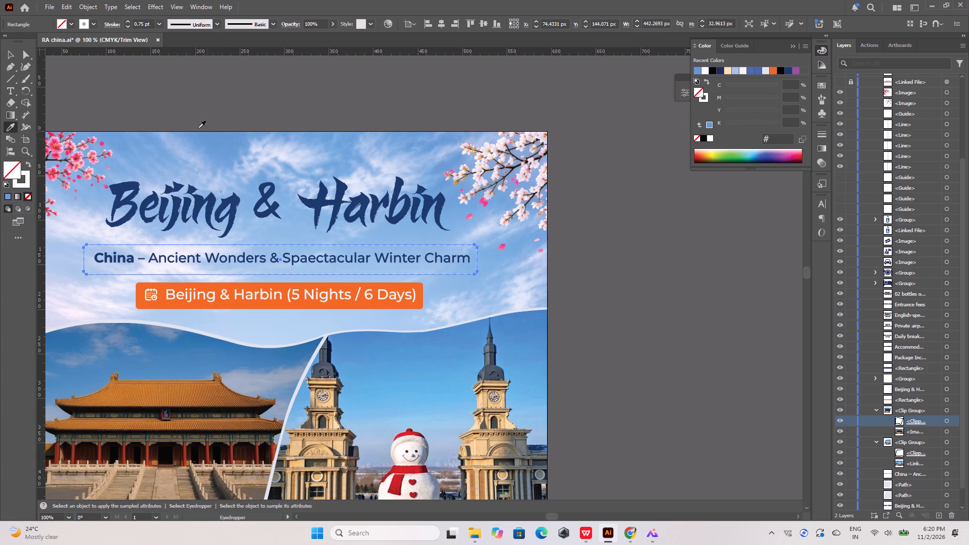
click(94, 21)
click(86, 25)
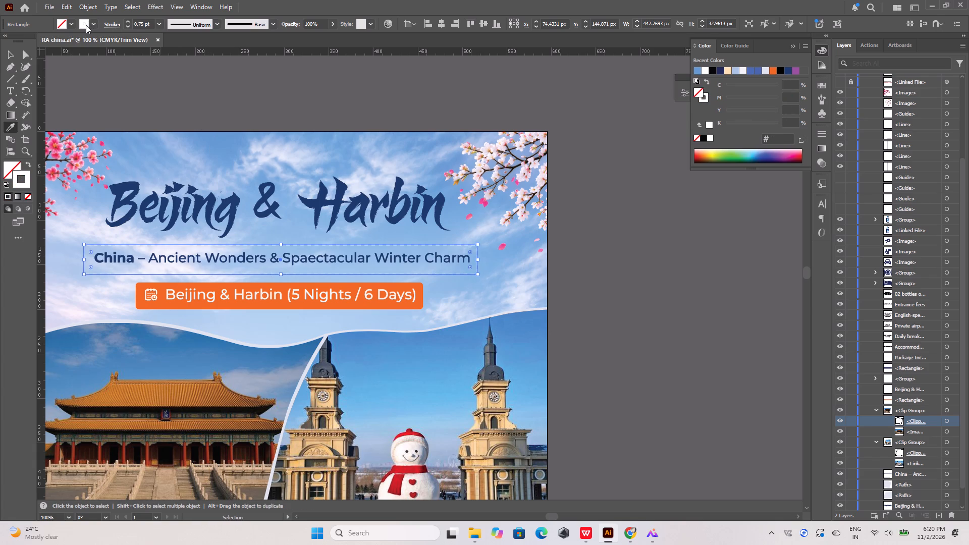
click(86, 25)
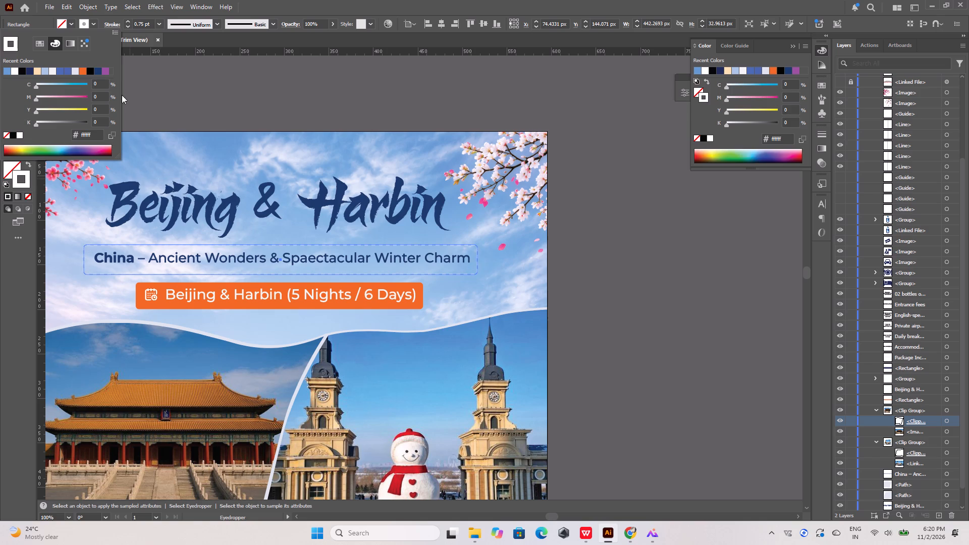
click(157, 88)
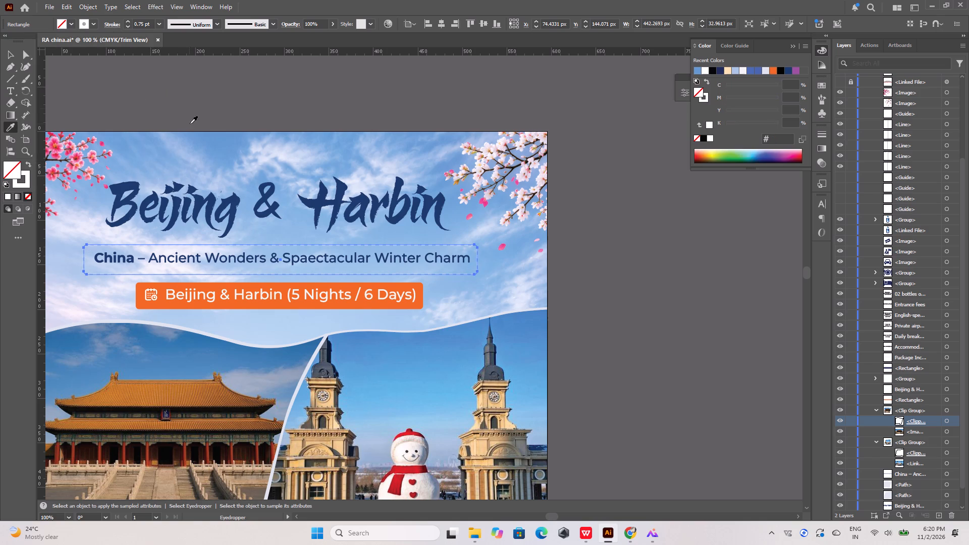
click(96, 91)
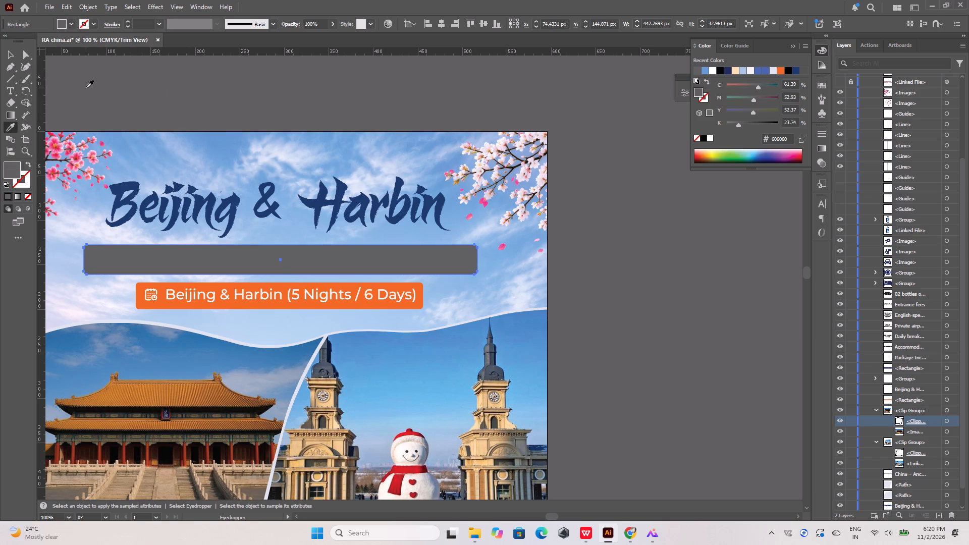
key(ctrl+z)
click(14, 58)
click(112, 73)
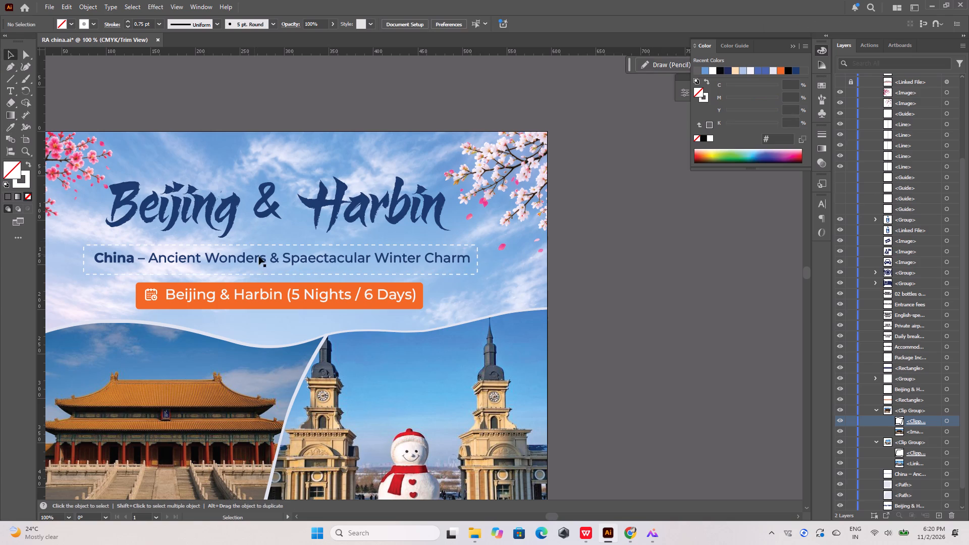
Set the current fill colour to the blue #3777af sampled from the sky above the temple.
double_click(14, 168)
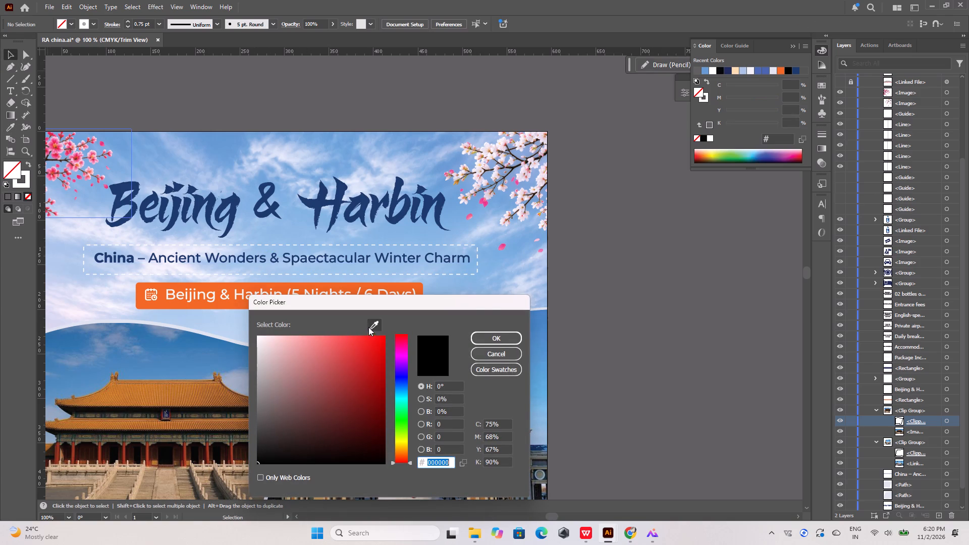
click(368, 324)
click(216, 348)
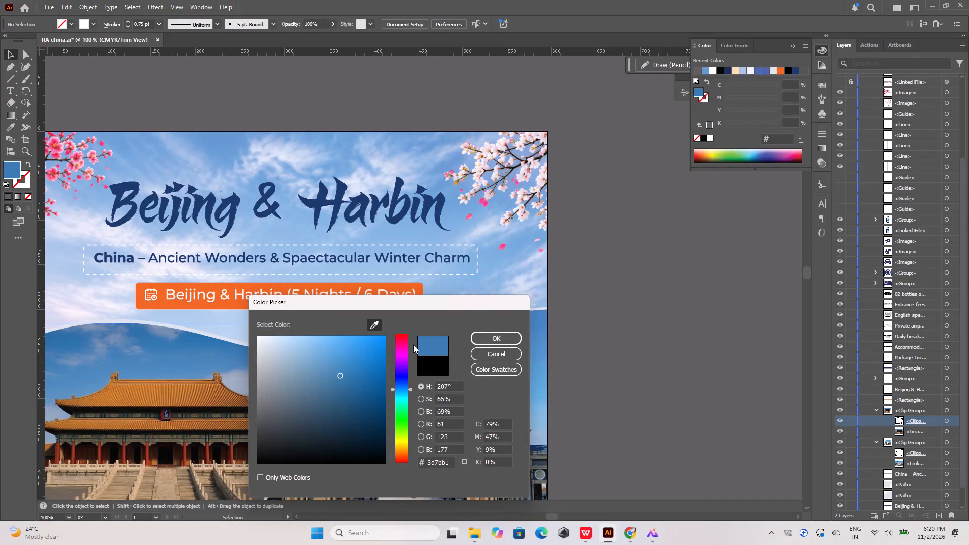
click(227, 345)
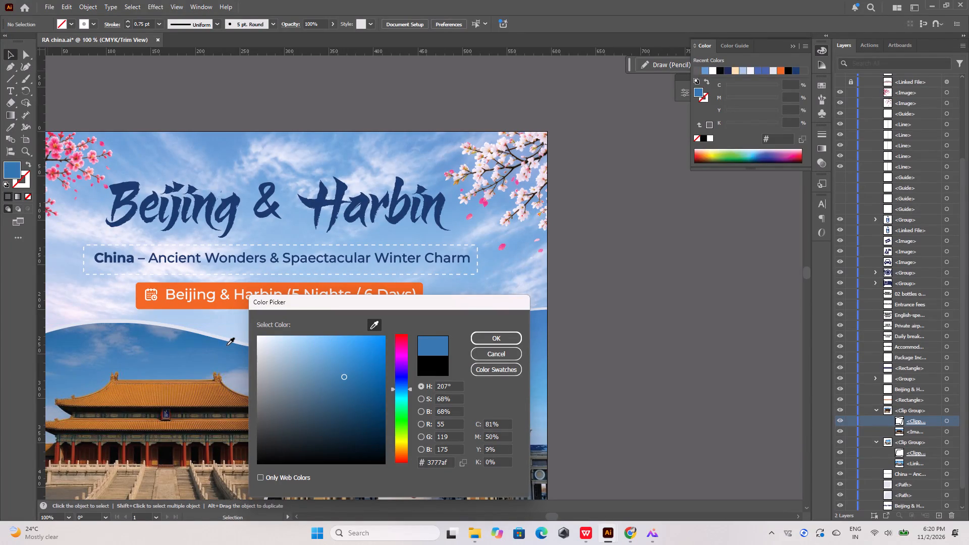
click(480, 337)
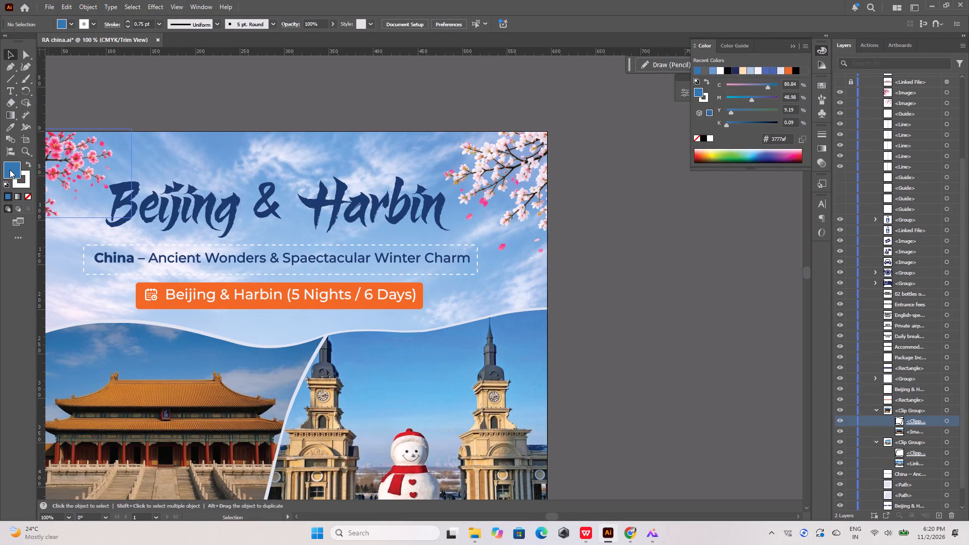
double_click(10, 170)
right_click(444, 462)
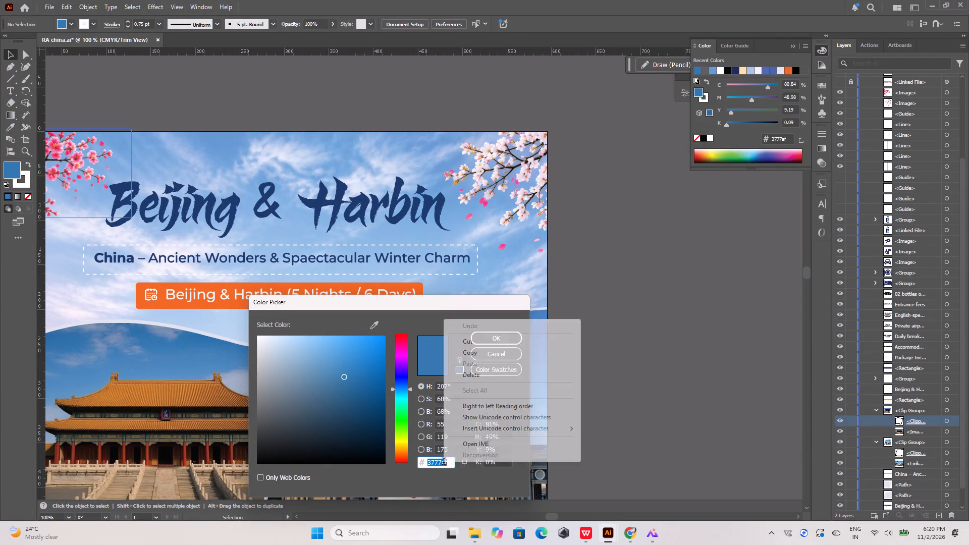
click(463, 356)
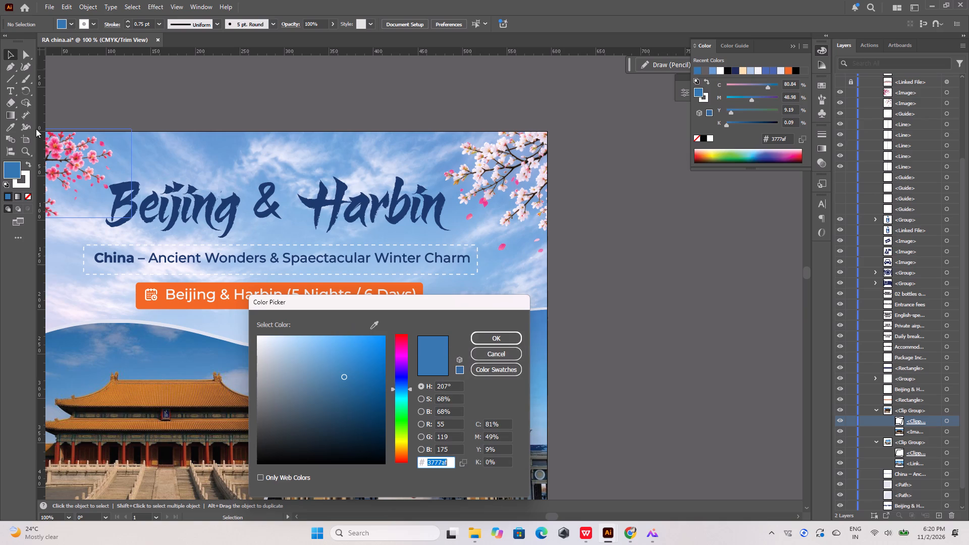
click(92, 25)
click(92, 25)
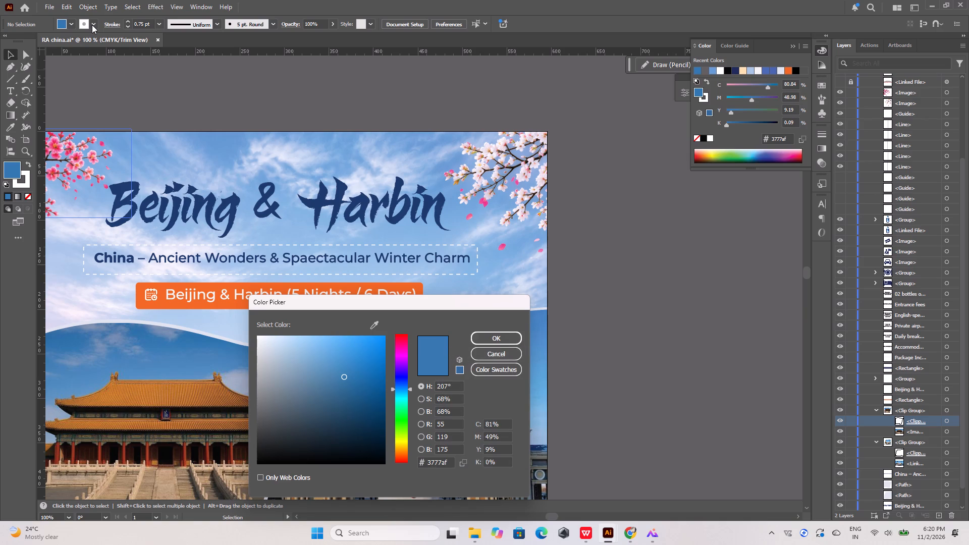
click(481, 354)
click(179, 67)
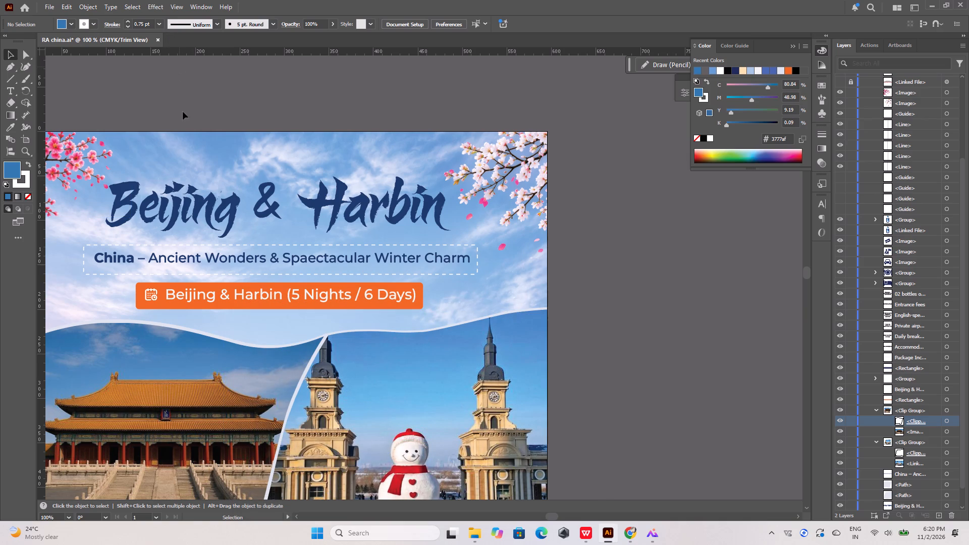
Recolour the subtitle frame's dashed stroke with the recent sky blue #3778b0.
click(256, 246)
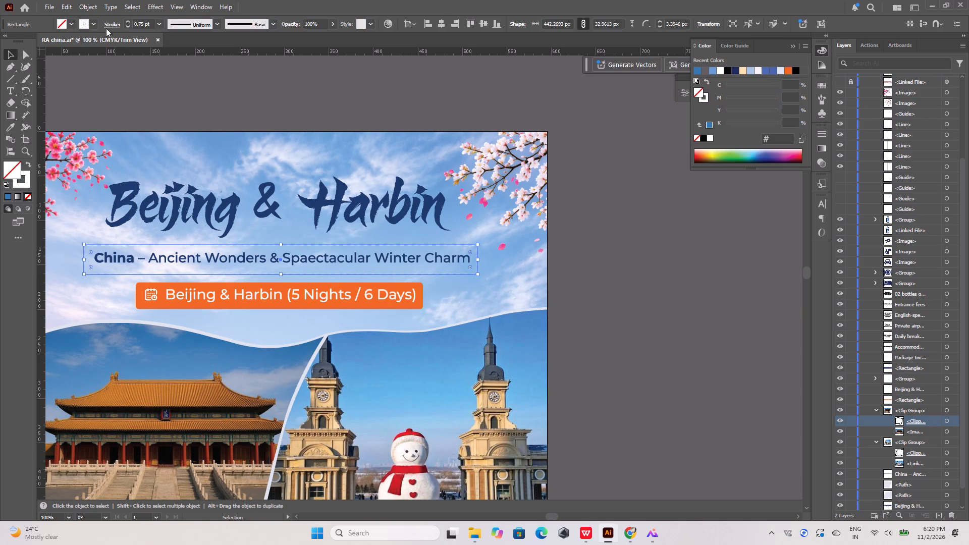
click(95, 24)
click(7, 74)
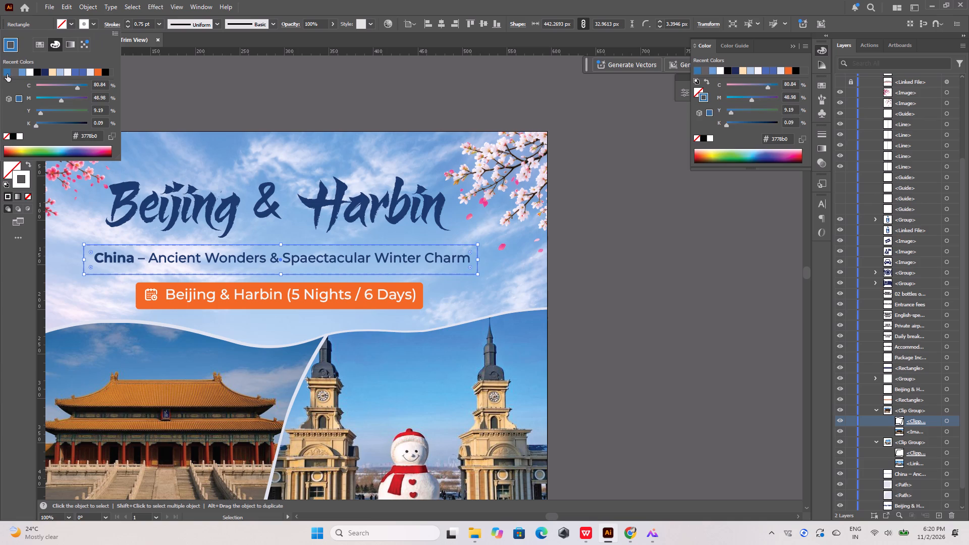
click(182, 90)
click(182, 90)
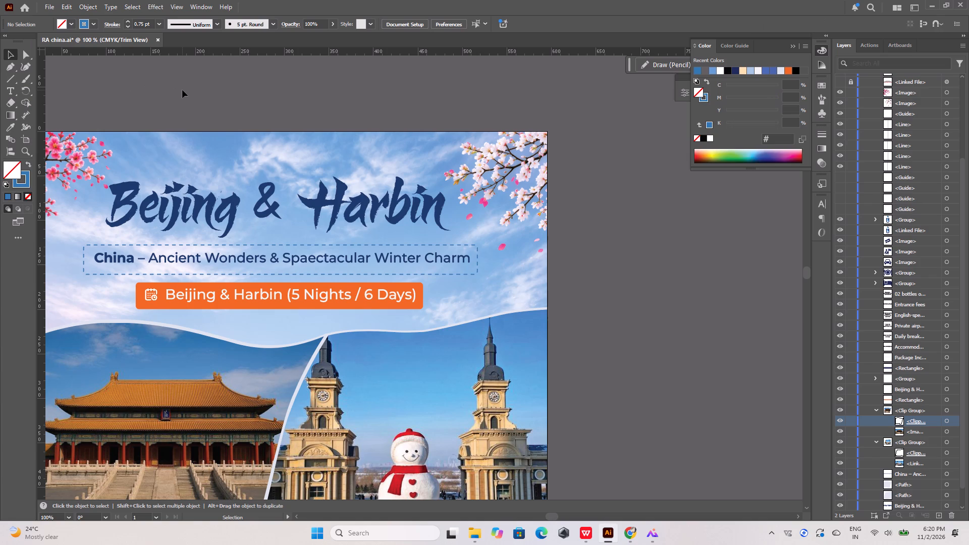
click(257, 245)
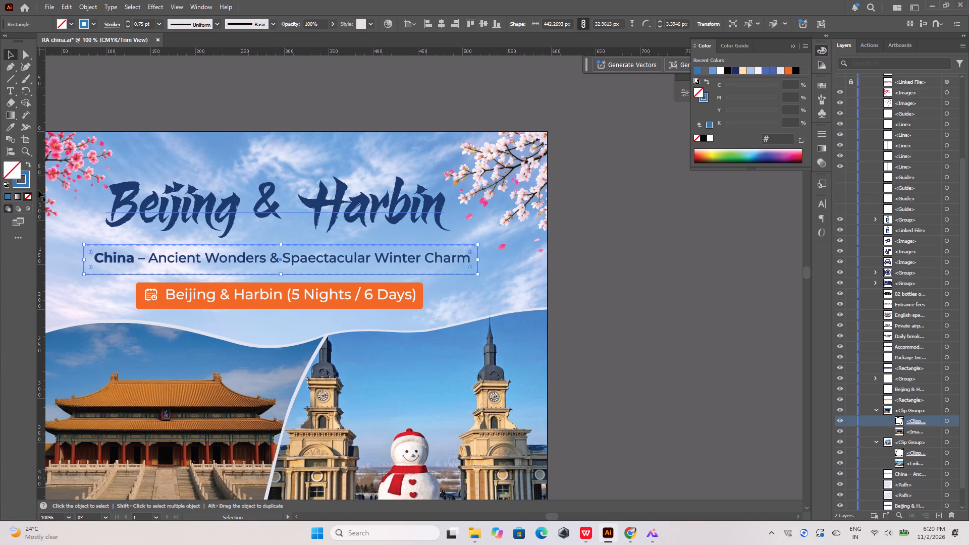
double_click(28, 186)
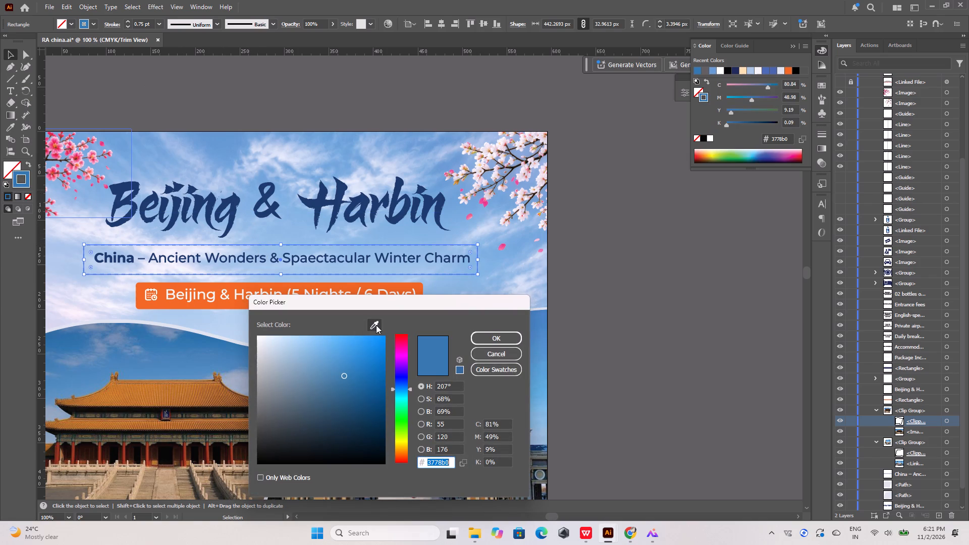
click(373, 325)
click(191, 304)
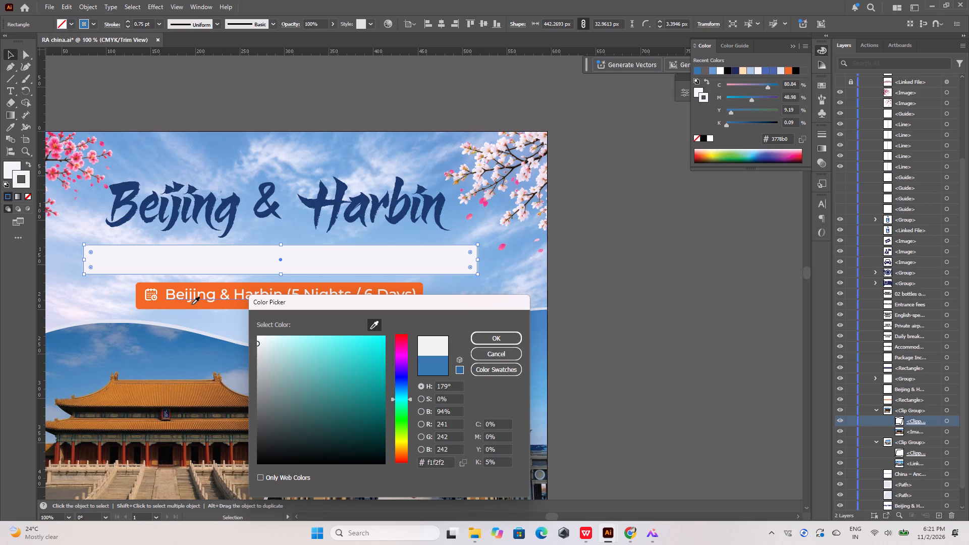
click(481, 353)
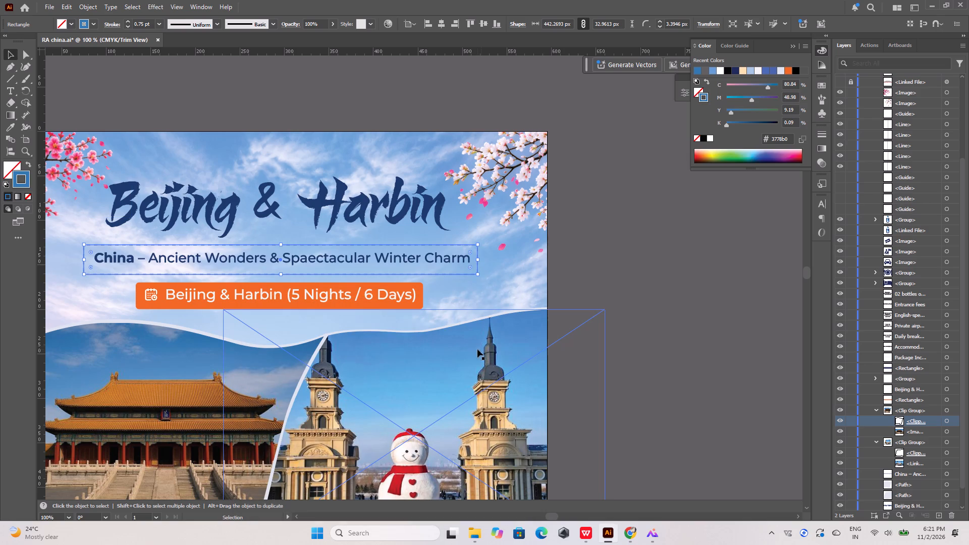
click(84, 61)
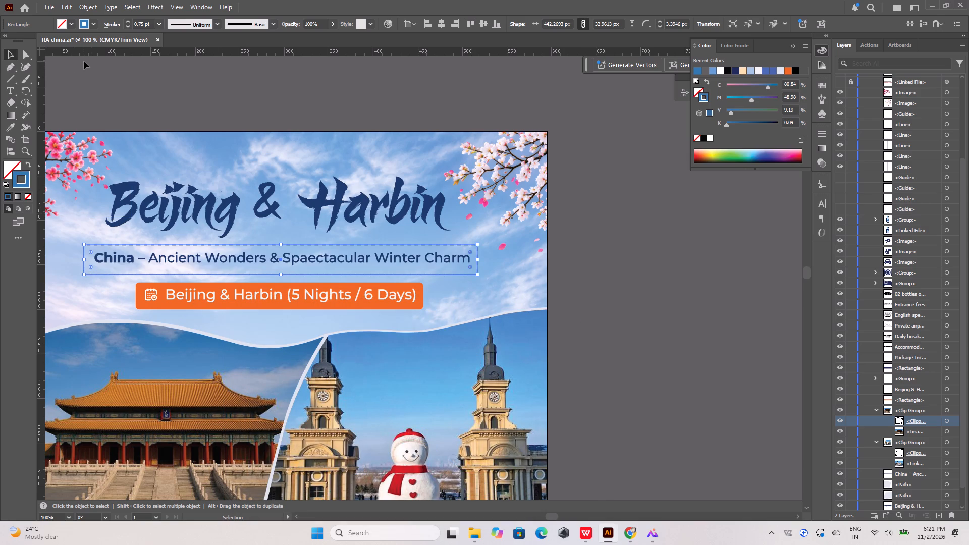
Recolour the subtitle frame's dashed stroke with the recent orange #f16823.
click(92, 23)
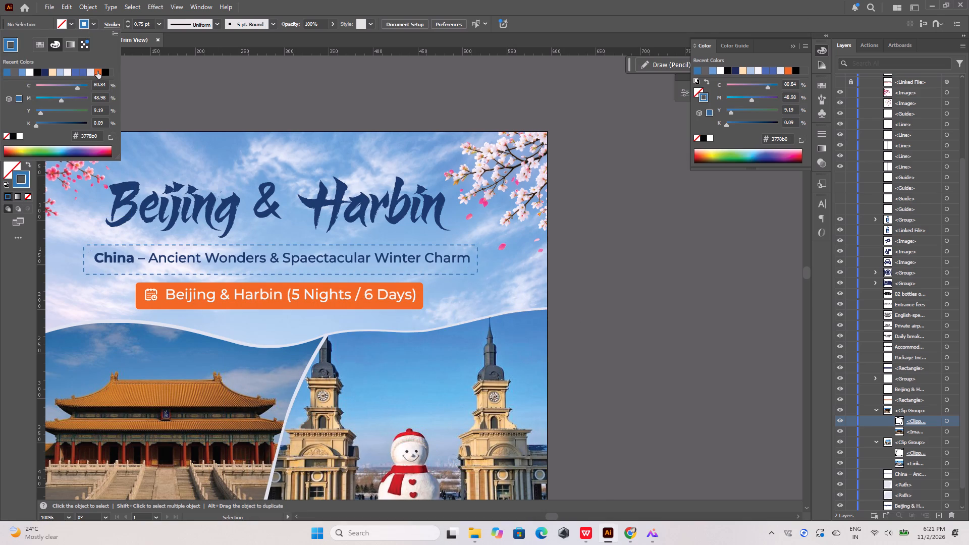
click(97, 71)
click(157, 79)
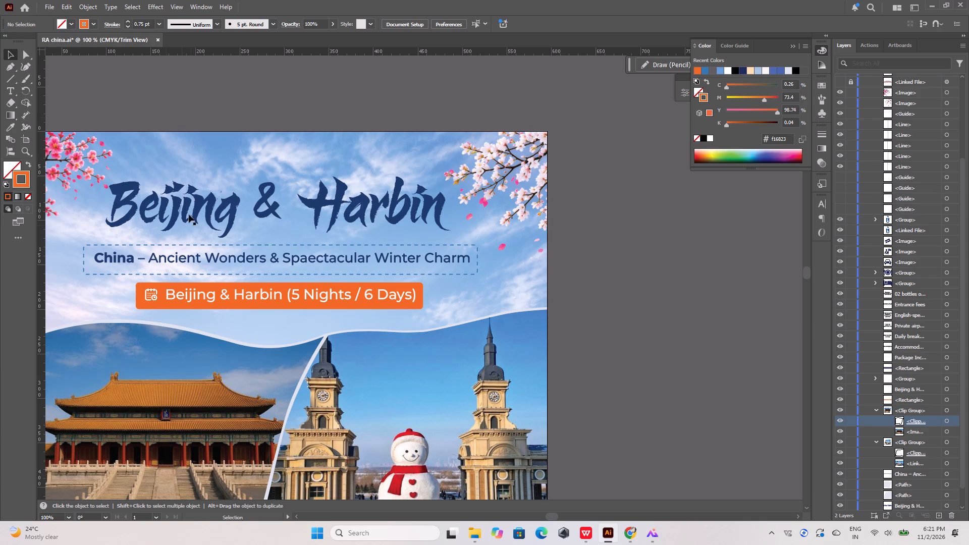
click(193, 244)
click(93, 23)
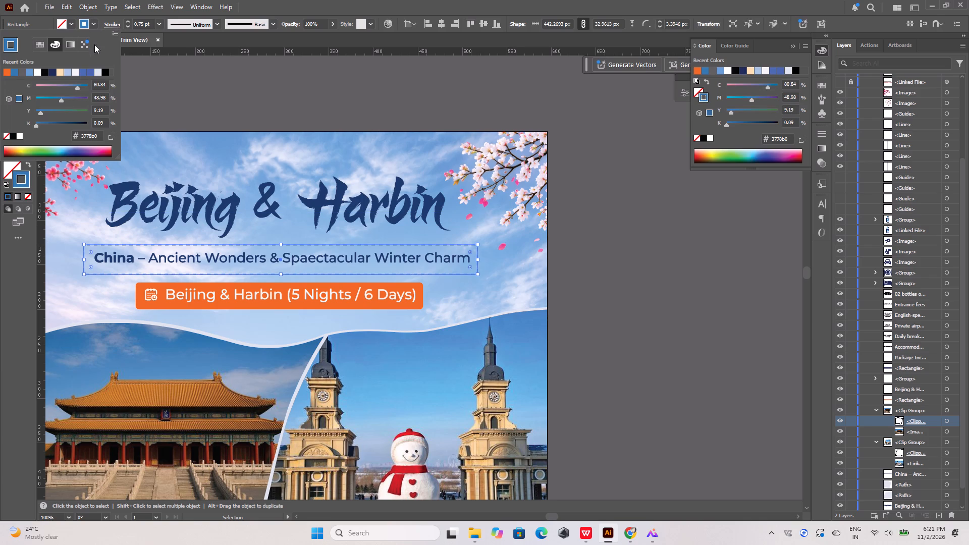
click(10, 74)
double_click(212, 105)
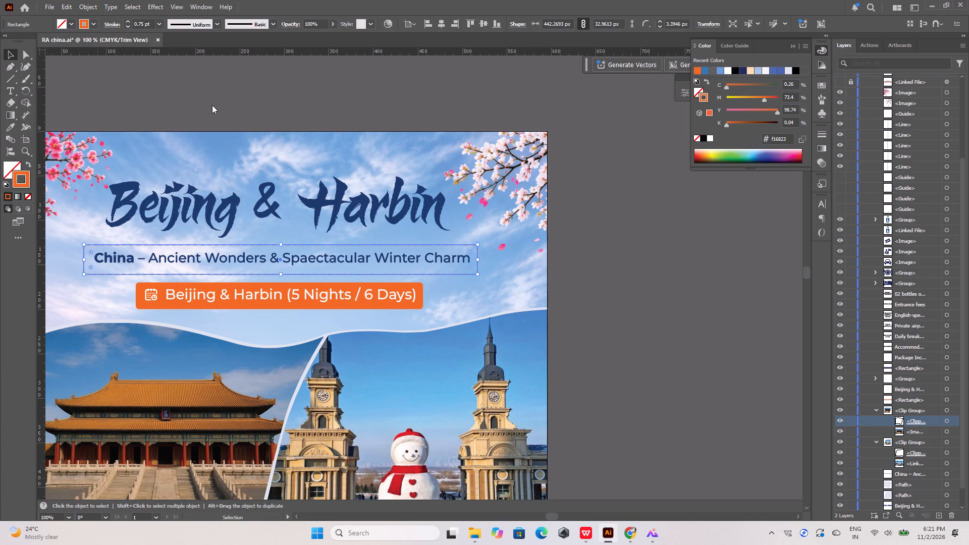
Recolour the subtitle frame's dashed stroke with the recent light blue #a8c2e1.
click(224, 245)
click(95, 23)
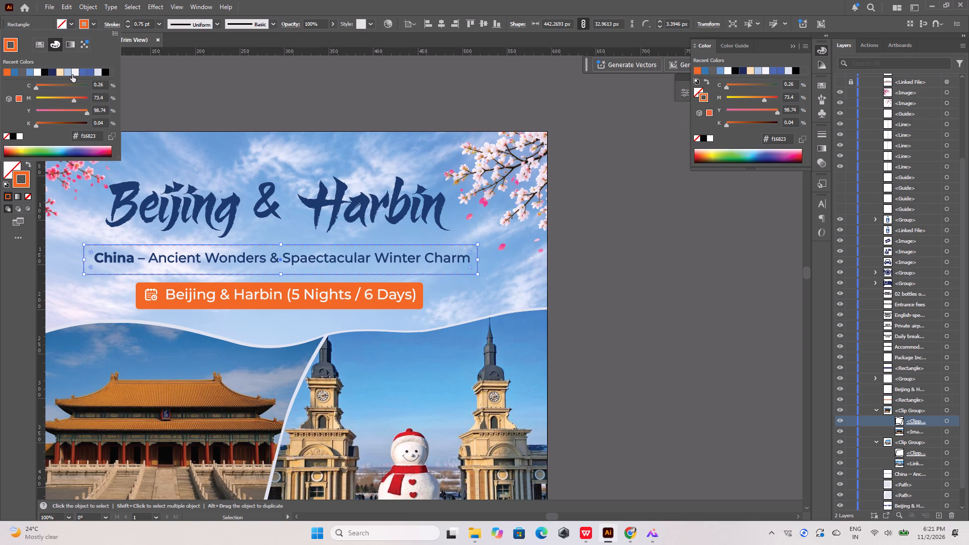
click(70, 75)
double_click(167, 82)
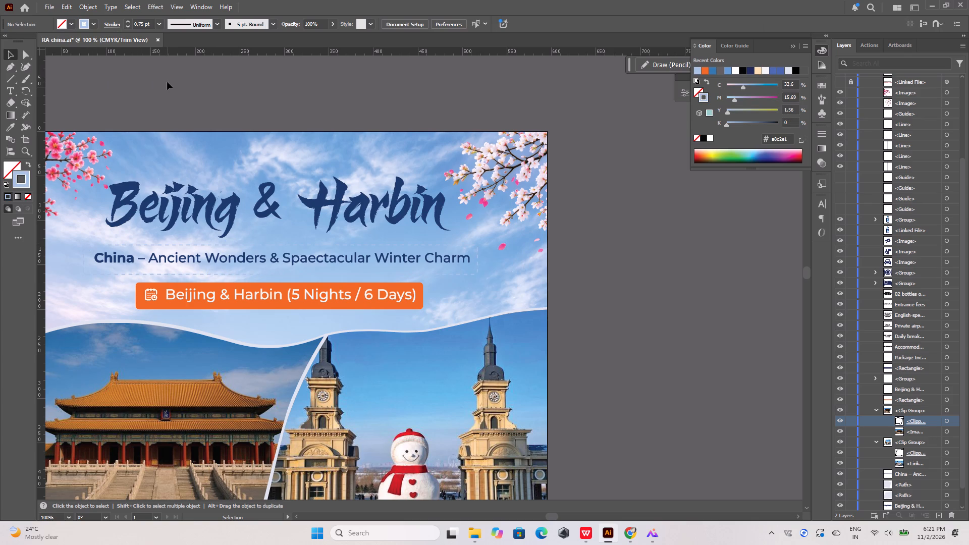
Recolour the subtitle frame's dashed stroke with the recent dark navy #212b5d.
click(352, 246)
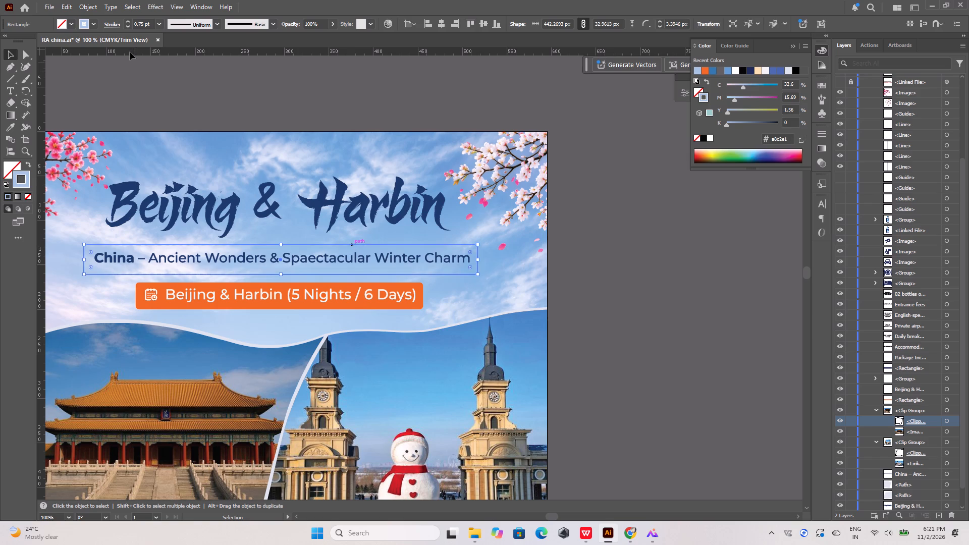
click(93, 23)
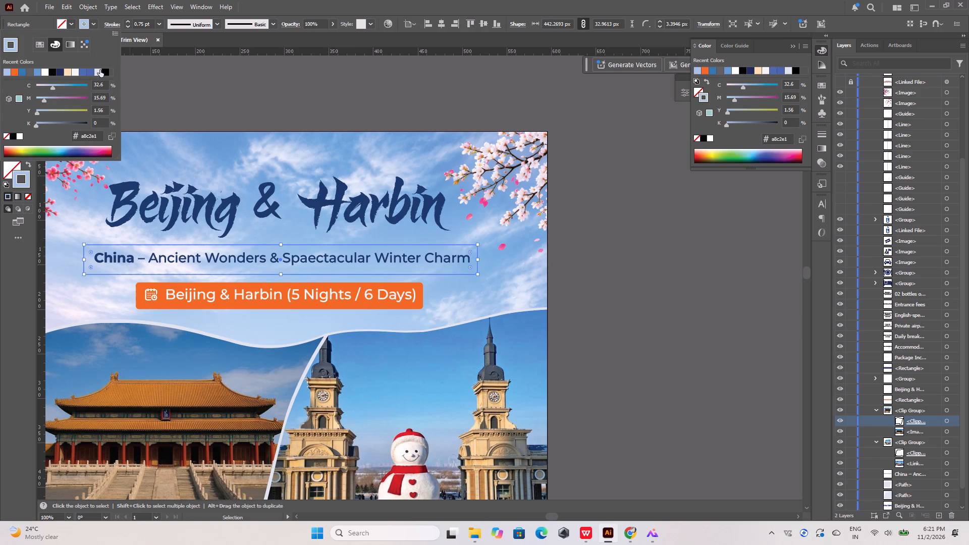
click(61, 74)
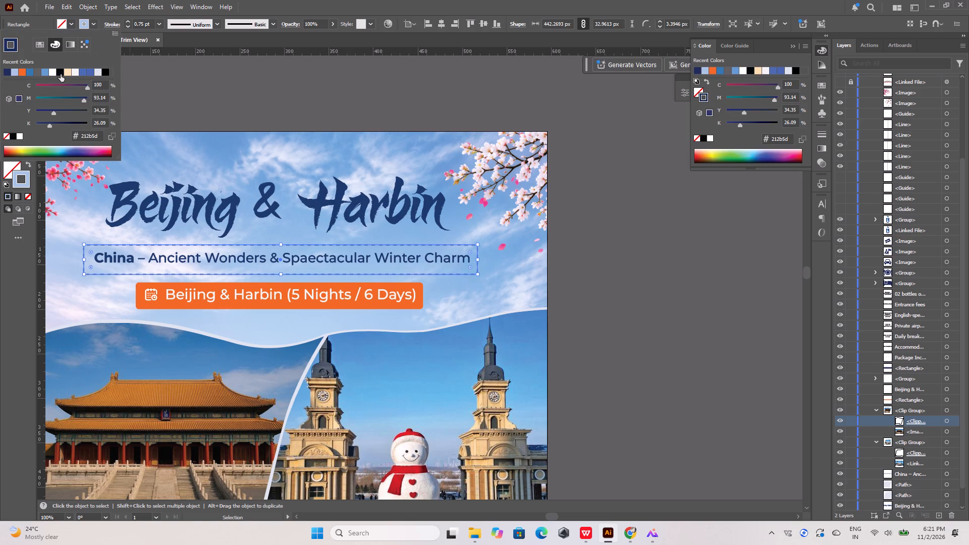
double_click(172, 84)
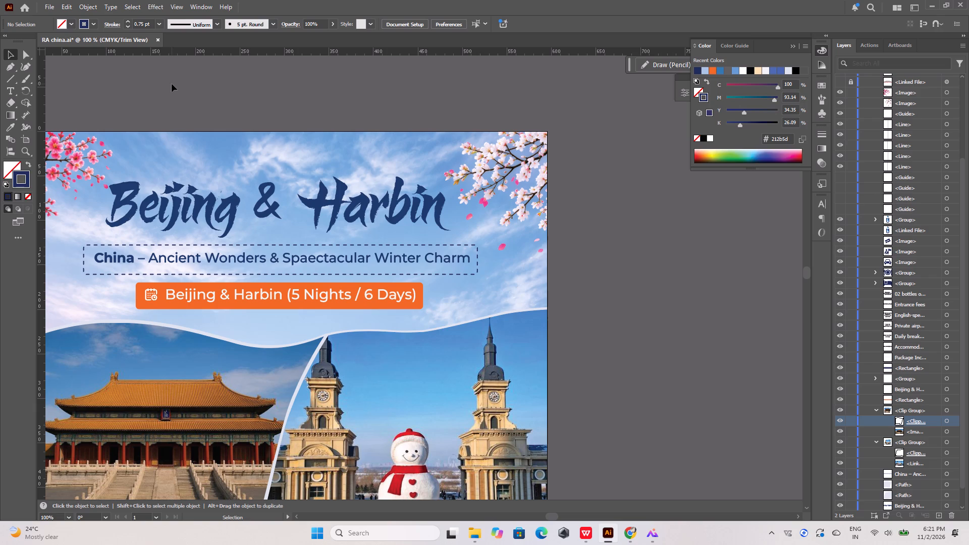
click(172, 84)
Examine the flyer's title, subtitle text and dashed frame both close up and in the context of the whole page.
click(345, 257)
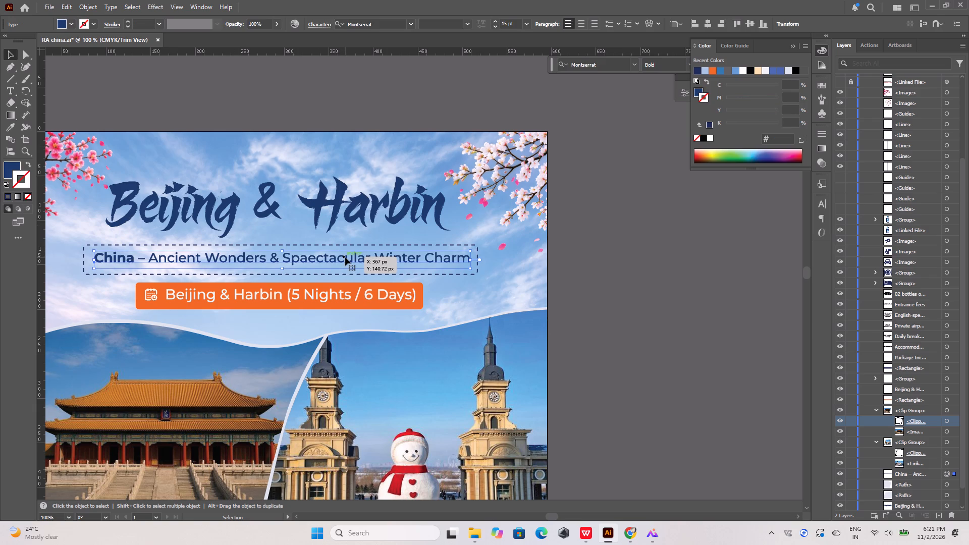
alt+scroll(257, 244, up, 1)
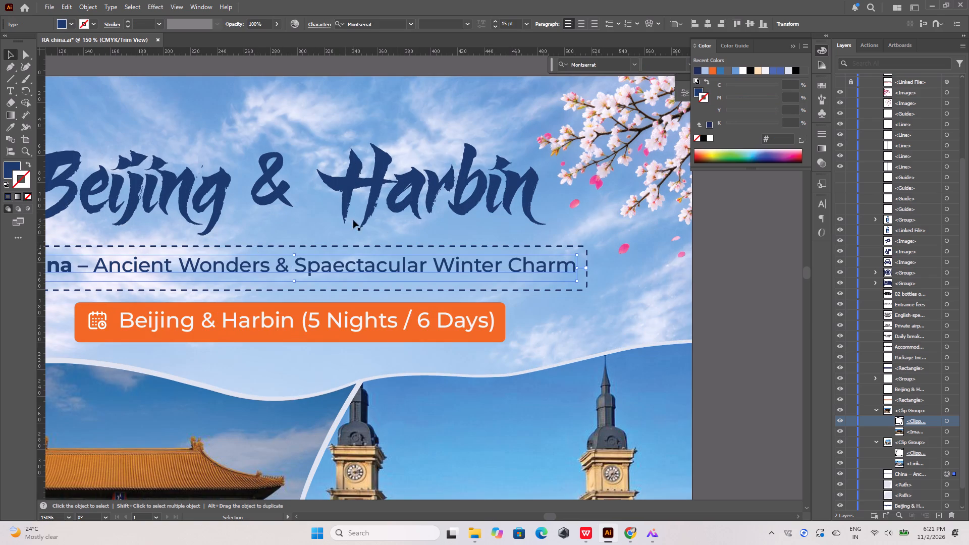
click(401, 147)
alt+scroll(393, 194, down, 4)
click(417, 128)
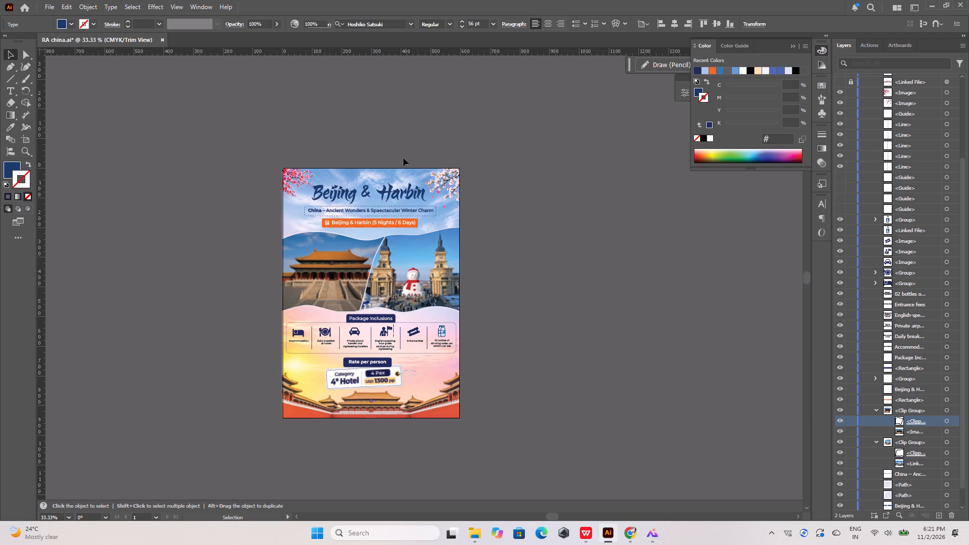
alt+scroll(389, 192, up, 1)
click(413, 132)
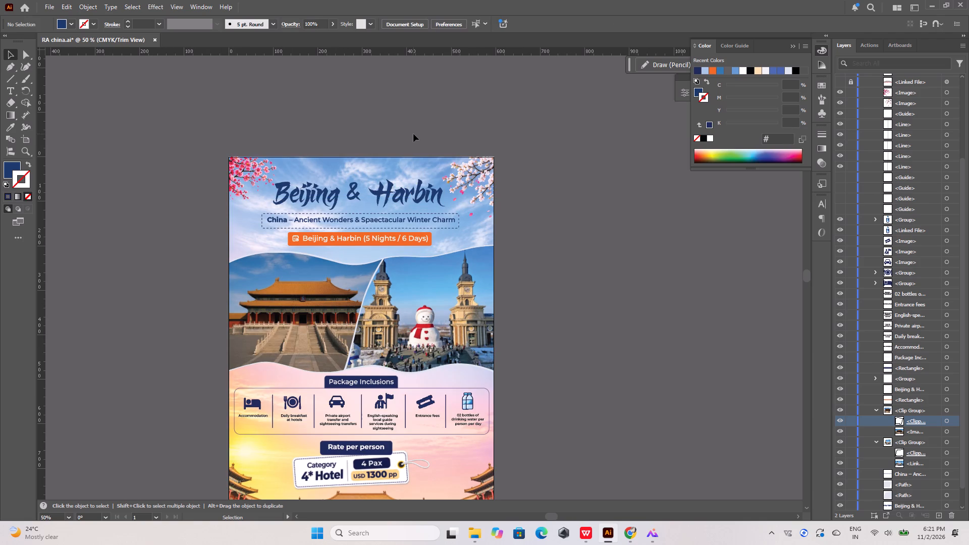
scroll(413, 134, down, 2)
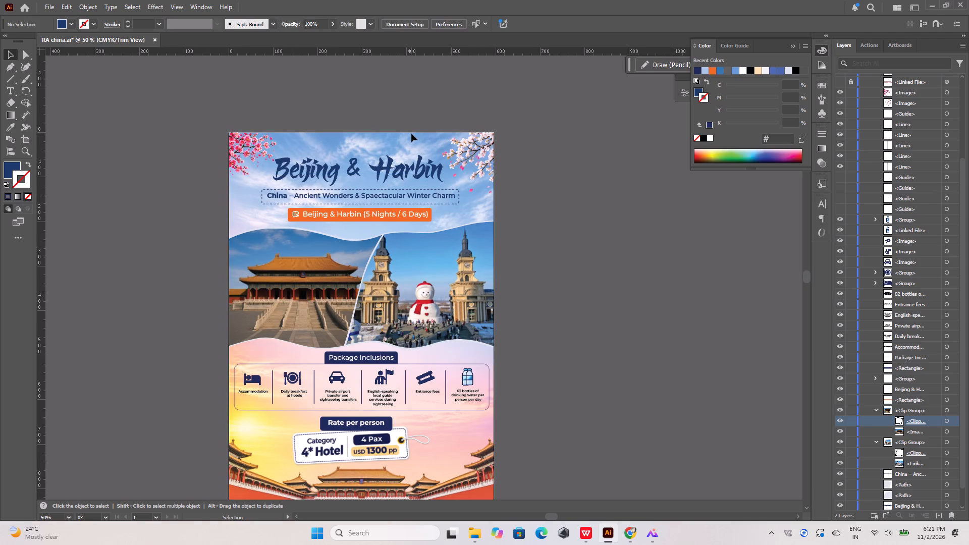
Recolour the subtitle frame's dashed stroke with the recent pale grey-blue, CMYK 12.27, 6.91, 3.66, 0.
click(453, 205)
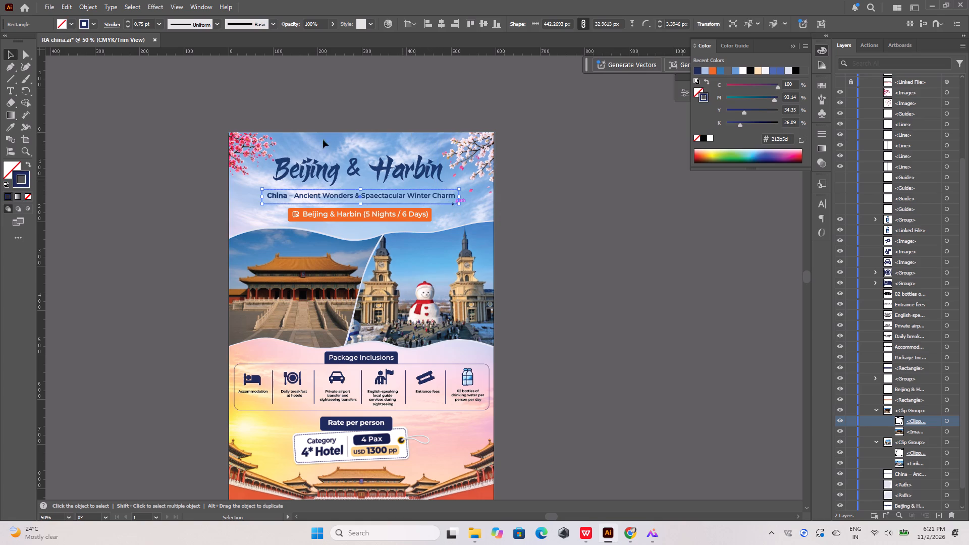
click(94, 25)
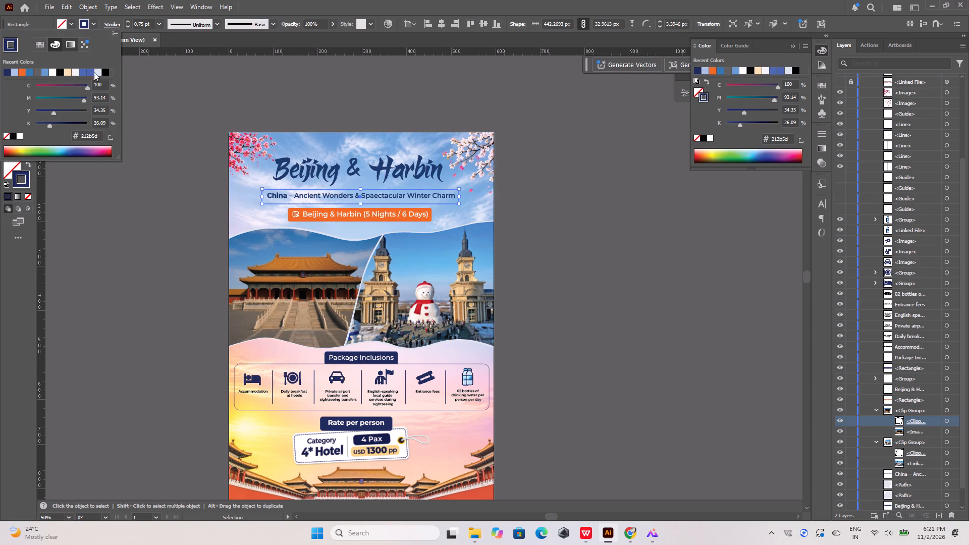
click(100, 72)
click(166, 79)
click(9, 52)
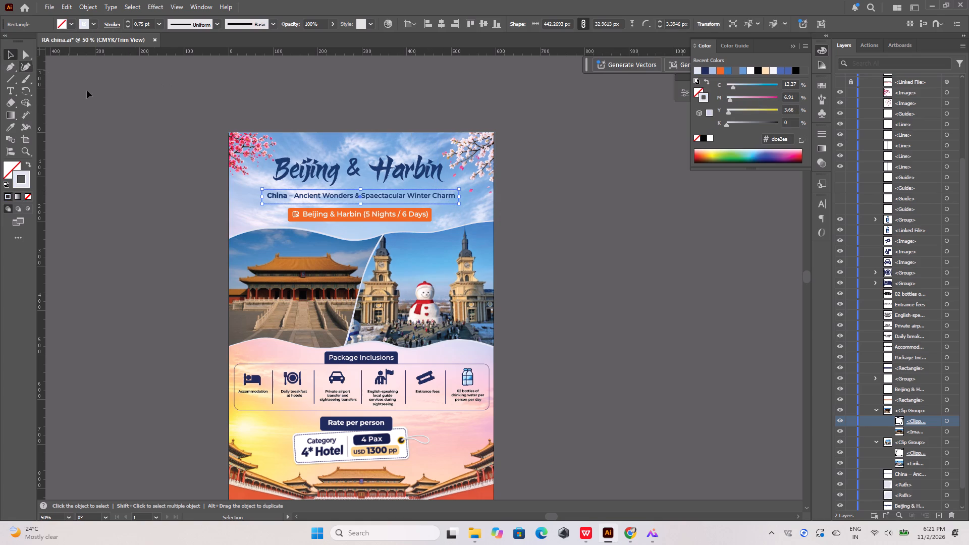
click(98, 96)
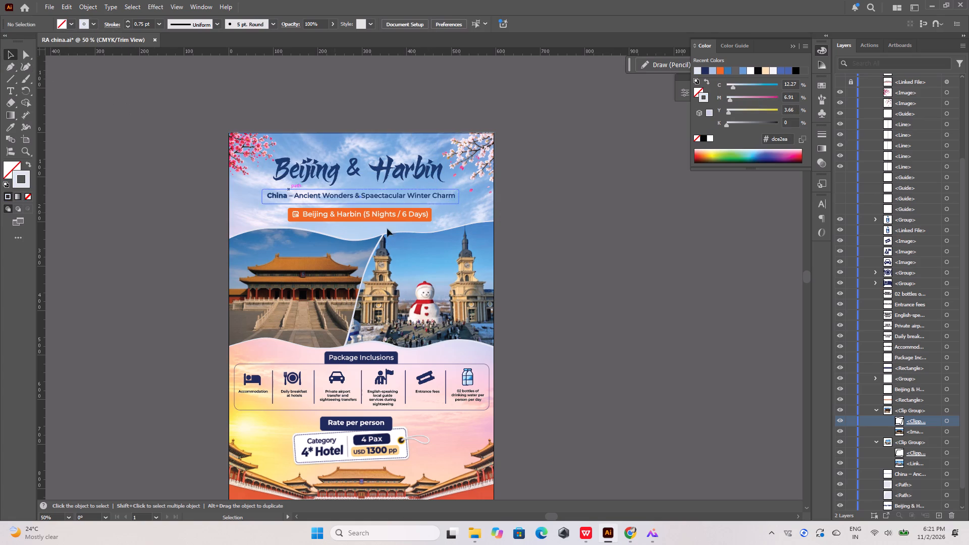
alt+scroll(441, 213, up, 5)
alt+scroll(440, 209, down, 3)
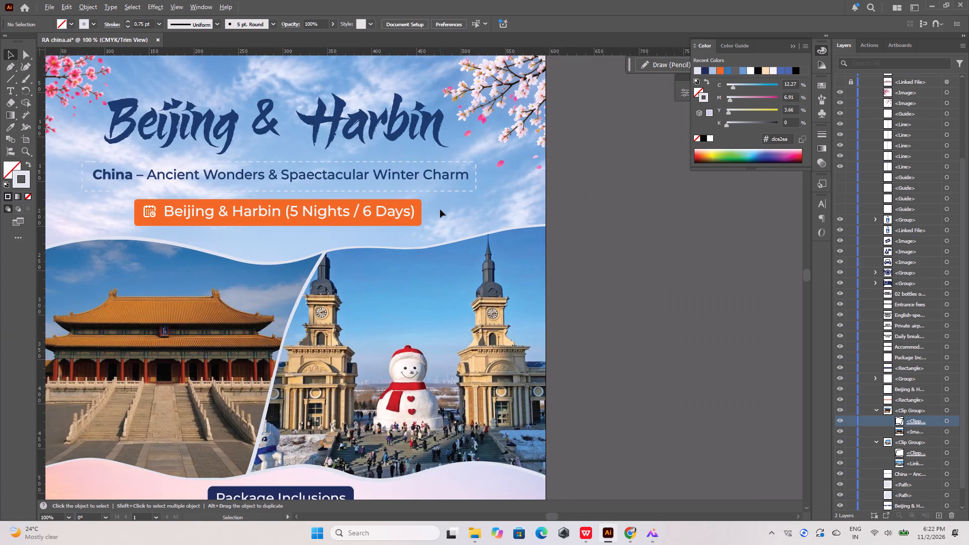
click(585, 208)
scroll(574, 215, down, 3)
alt+scroll(573, 217, down, 2)
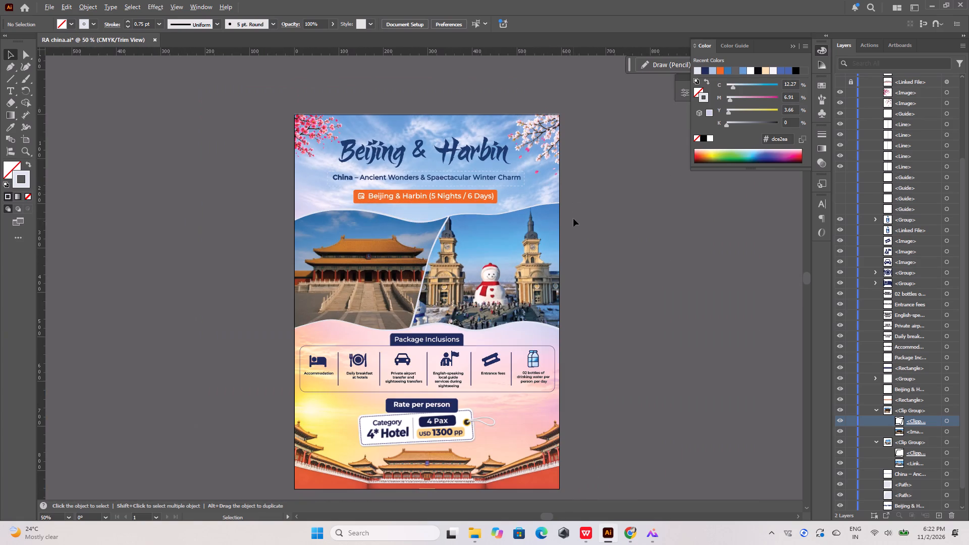
Save the flyer as Adobe Illustrator file RA china in the Downloads RA folder, replacing the existing file.
click(49, 7)
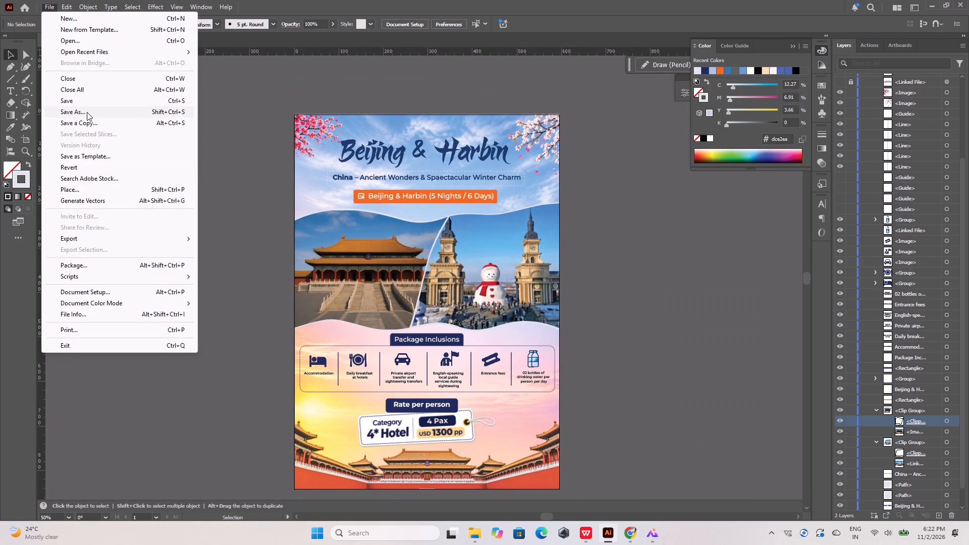
click(87, 112)
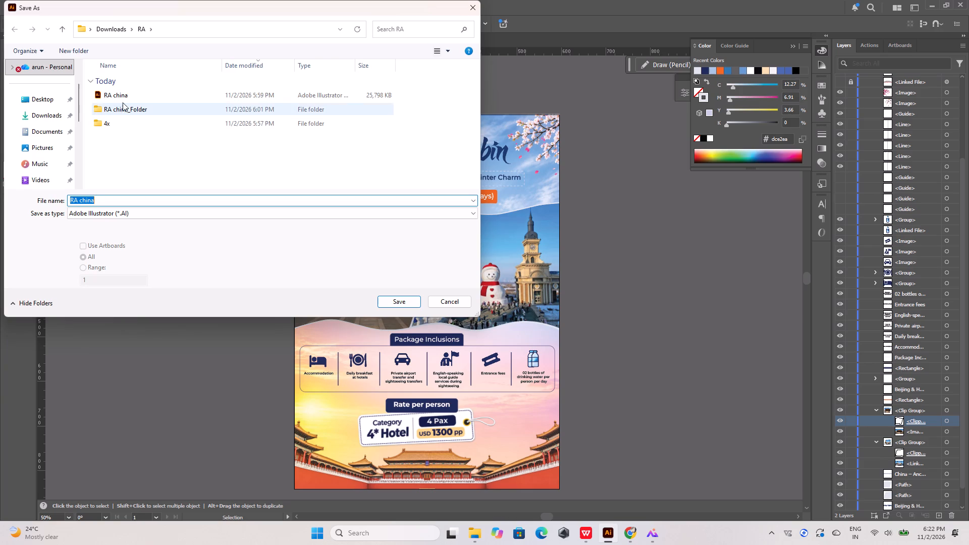
click(125, 97)
click(385, 297)
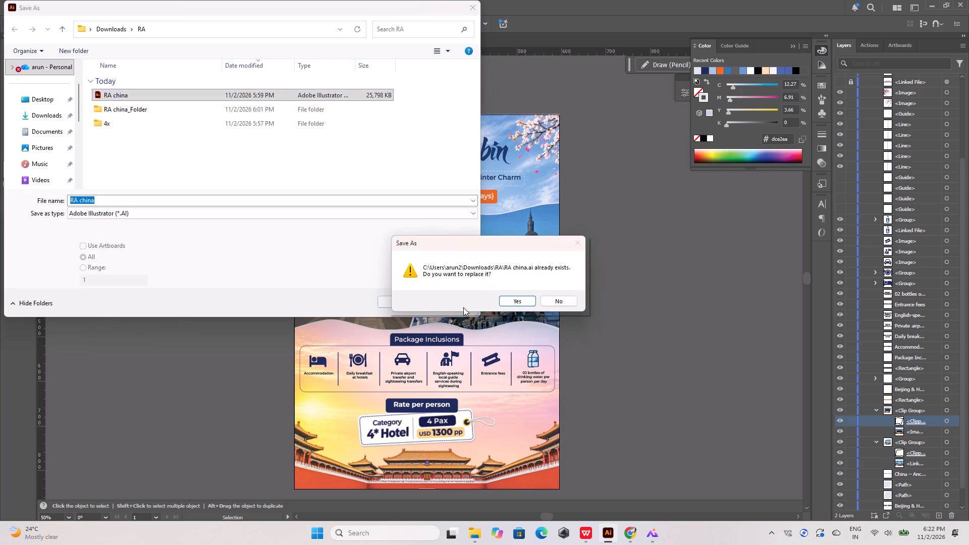
click(504, 301)
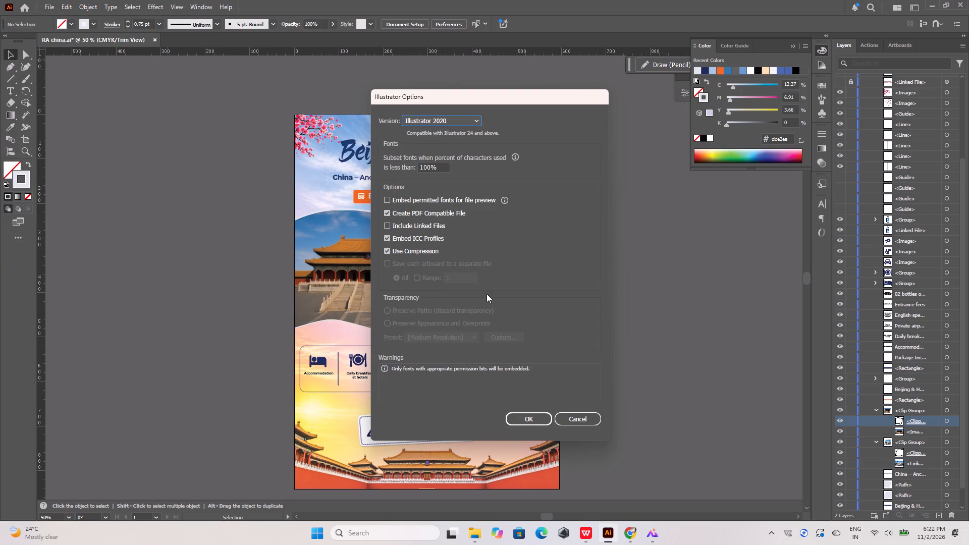
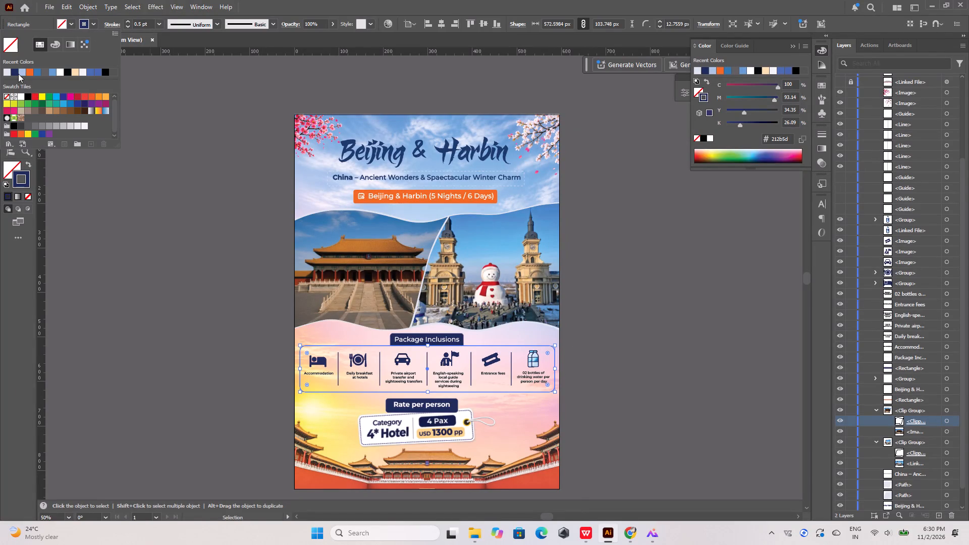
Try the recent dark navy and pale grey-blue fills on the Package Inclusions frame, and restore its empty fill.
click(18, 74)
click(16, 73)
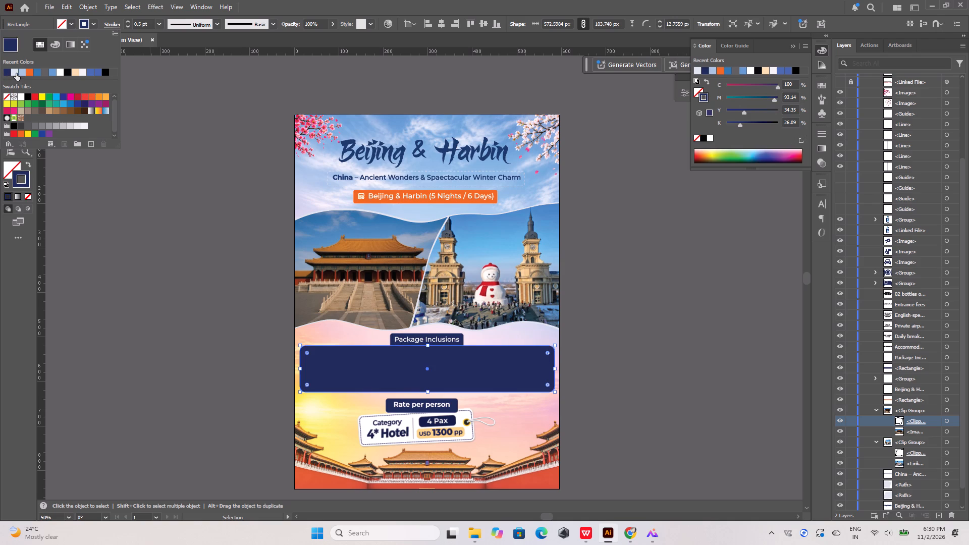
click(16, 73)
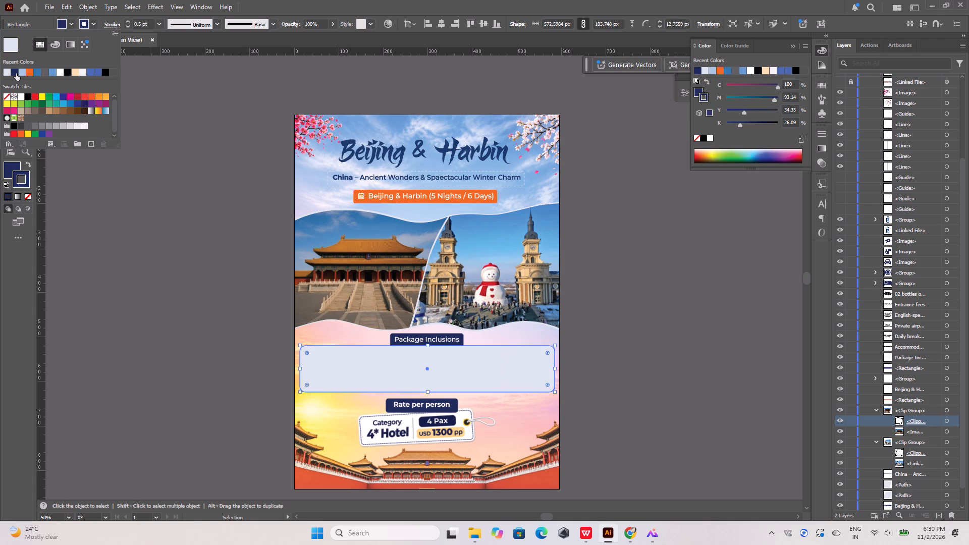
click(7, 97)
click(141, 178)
Bring the package inclusions frame, icons, labels and divider lines to the front of the stacking order together.
click(321, 360)
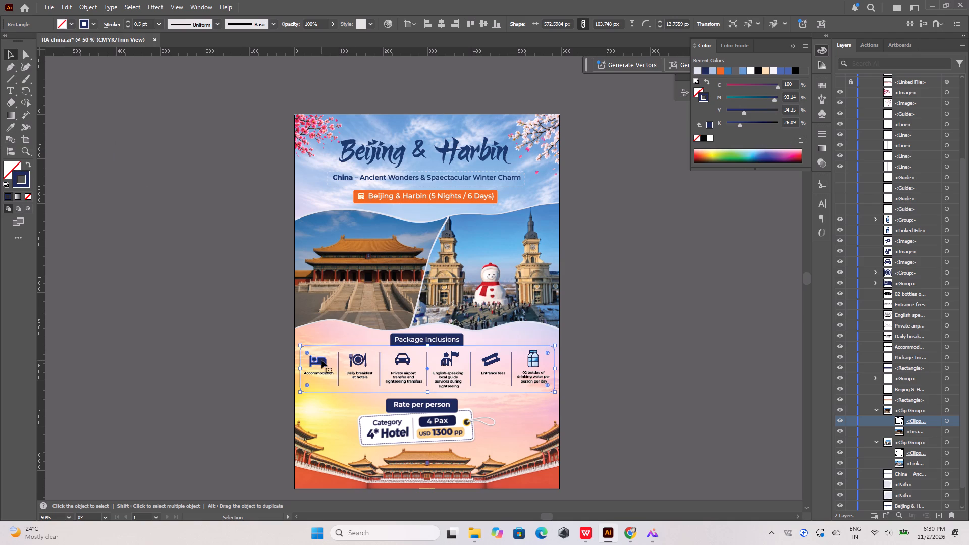
alt+scroll(372, 383, up, 5)
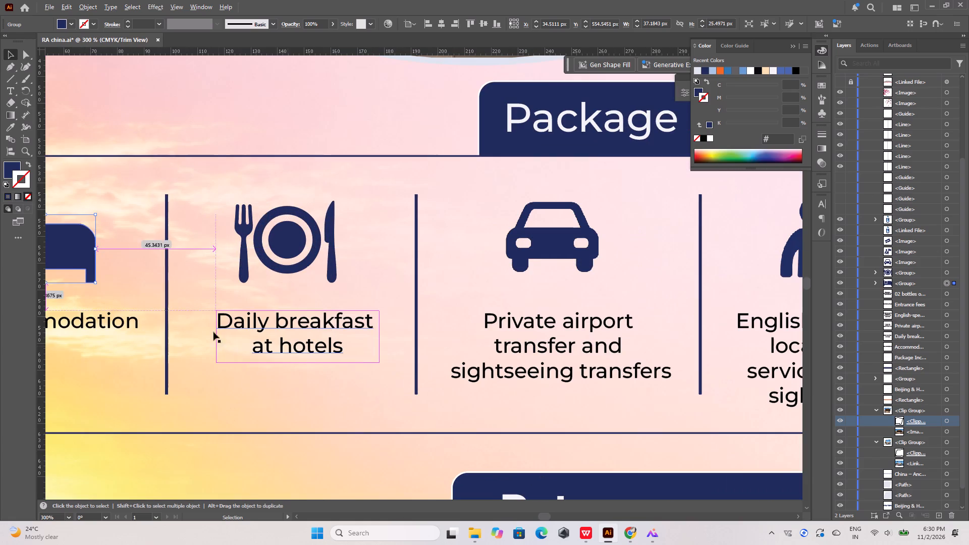
shift+click(117, 324)
shift+click(273, 255)
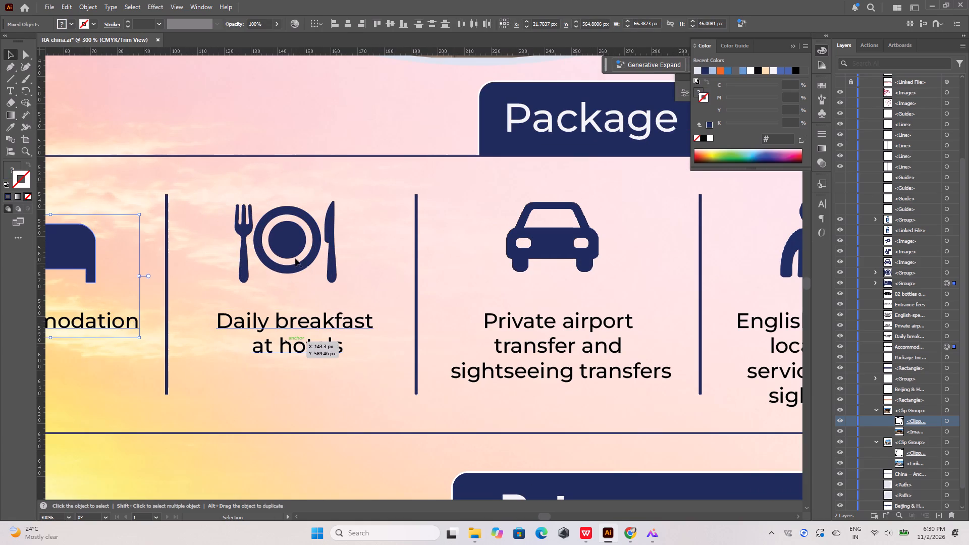
alt+scroll(274, 261, down, 3)
click(171, 236)
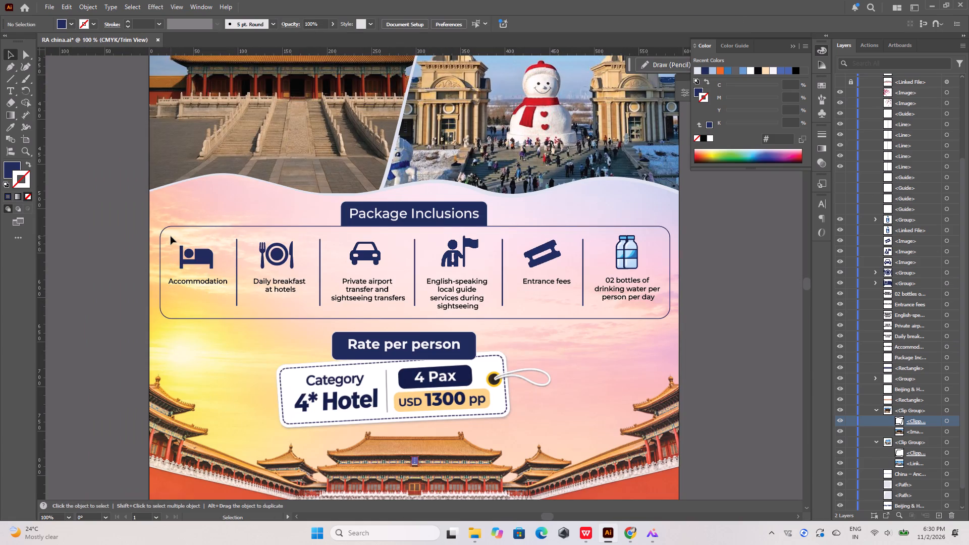
drag(171, 236, 649, 305)
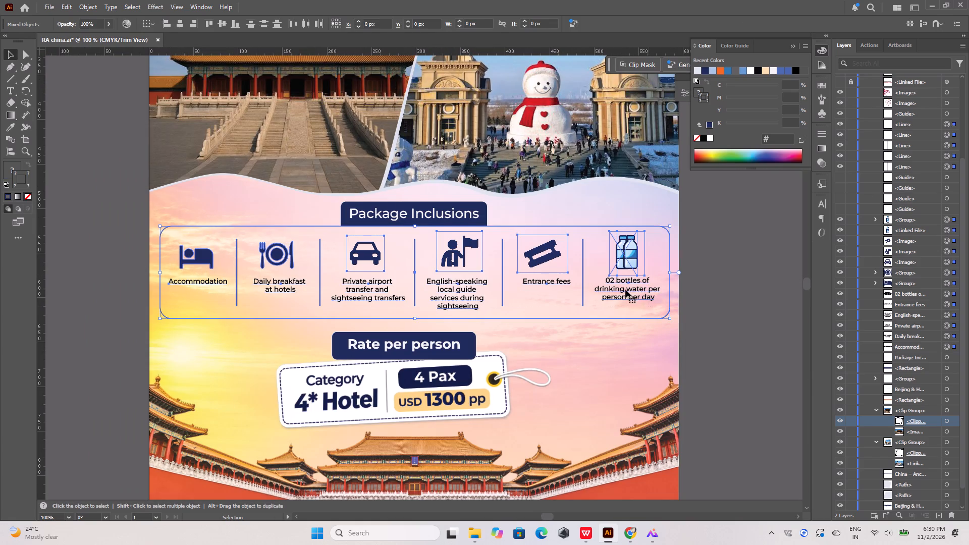
right_click(625, 289)
click(653, 471)
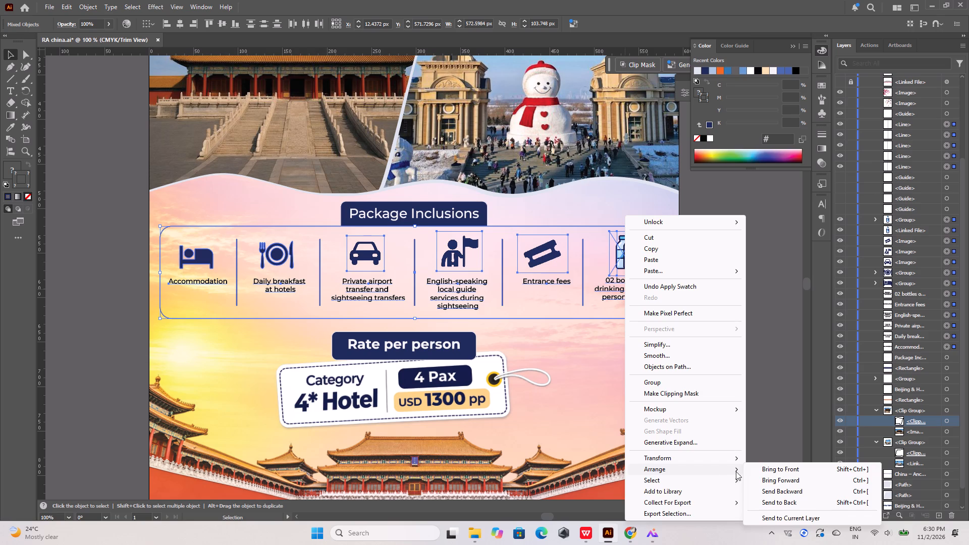
click(760, 471)
click(733, 360)
Fill the package inclusions frame with dark navy #212b5d, sampled from the Package Inclusions heading box.
click(194, 226)
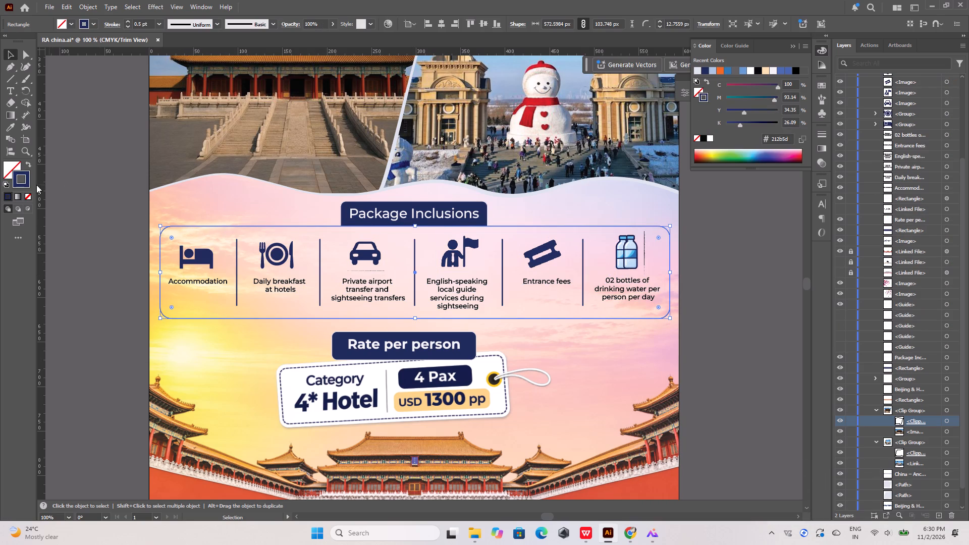
click(12, 162)
double_click(12, 162)
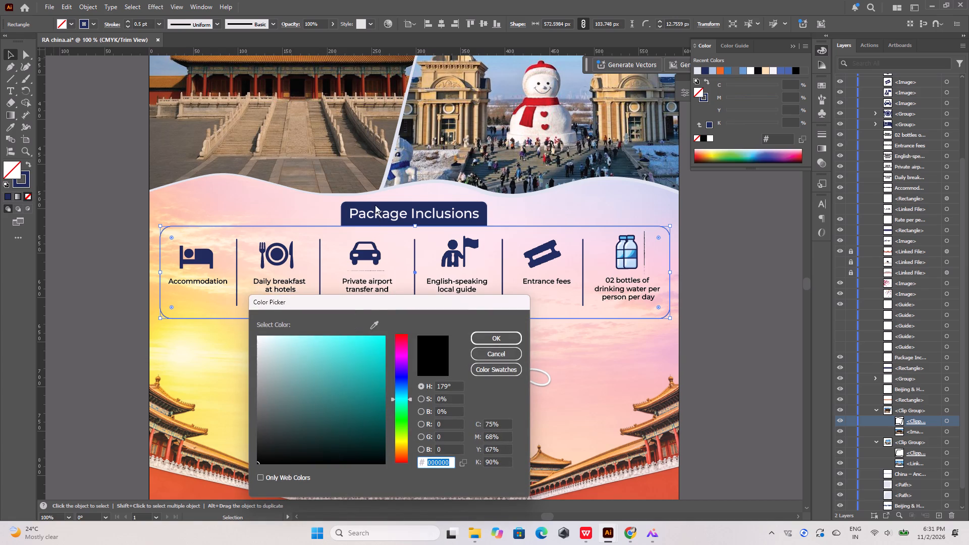
click(372, 324)
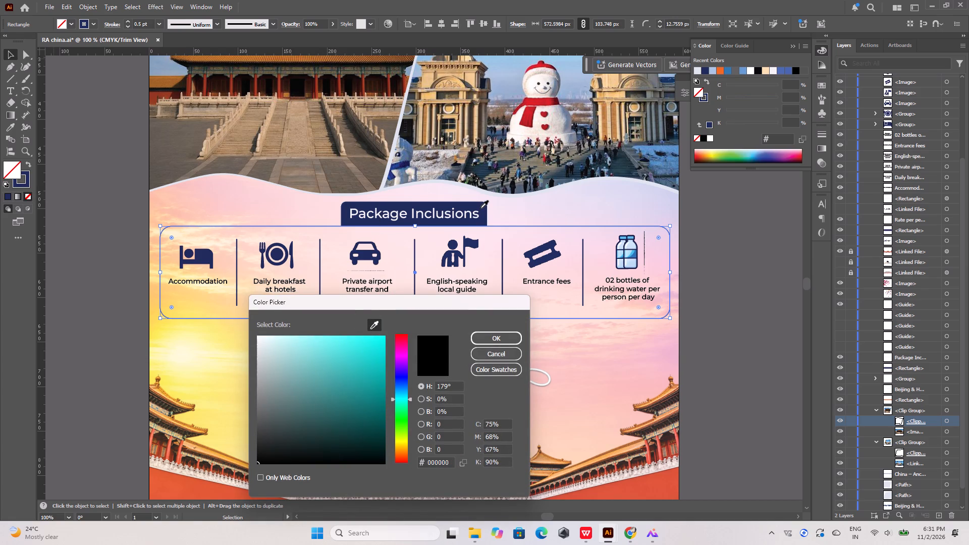
click(480, 208)
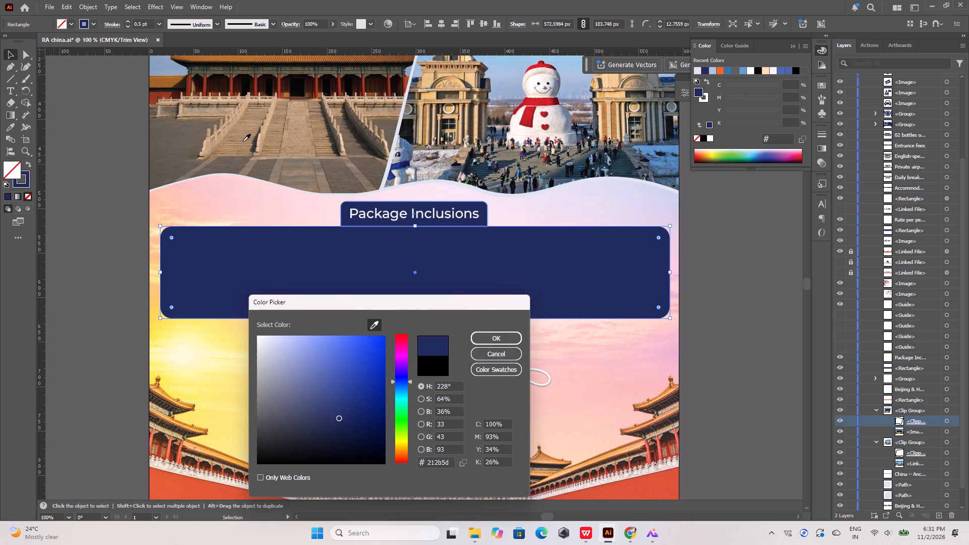
click(12, 53)
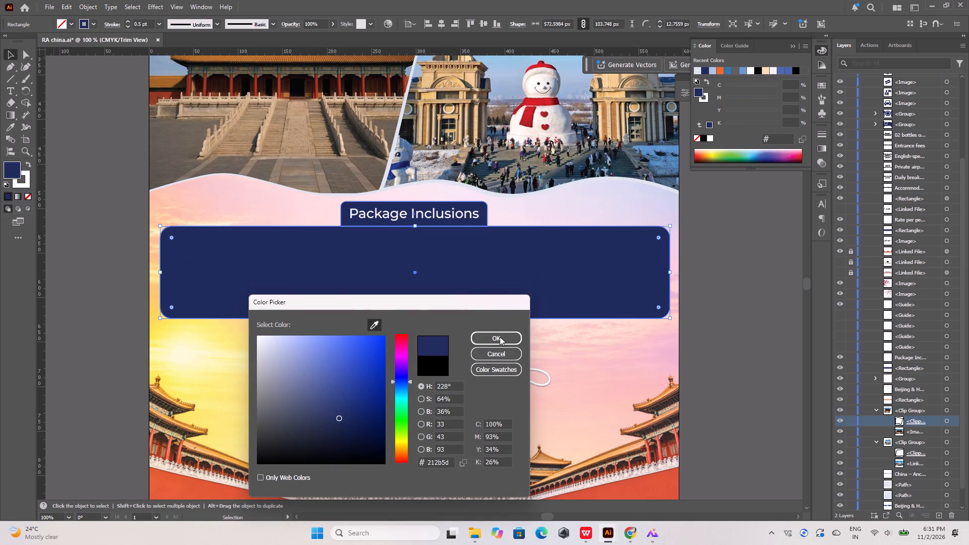
click(501, 339)
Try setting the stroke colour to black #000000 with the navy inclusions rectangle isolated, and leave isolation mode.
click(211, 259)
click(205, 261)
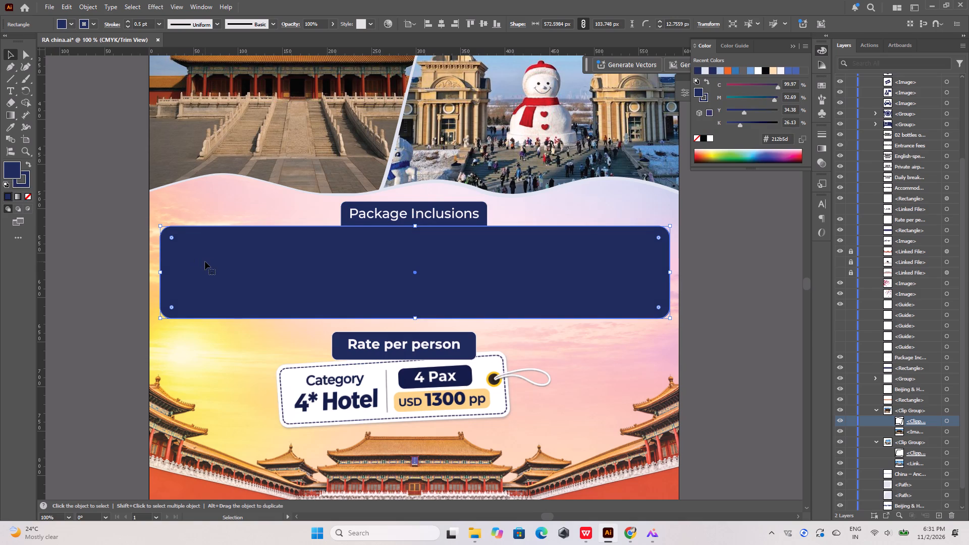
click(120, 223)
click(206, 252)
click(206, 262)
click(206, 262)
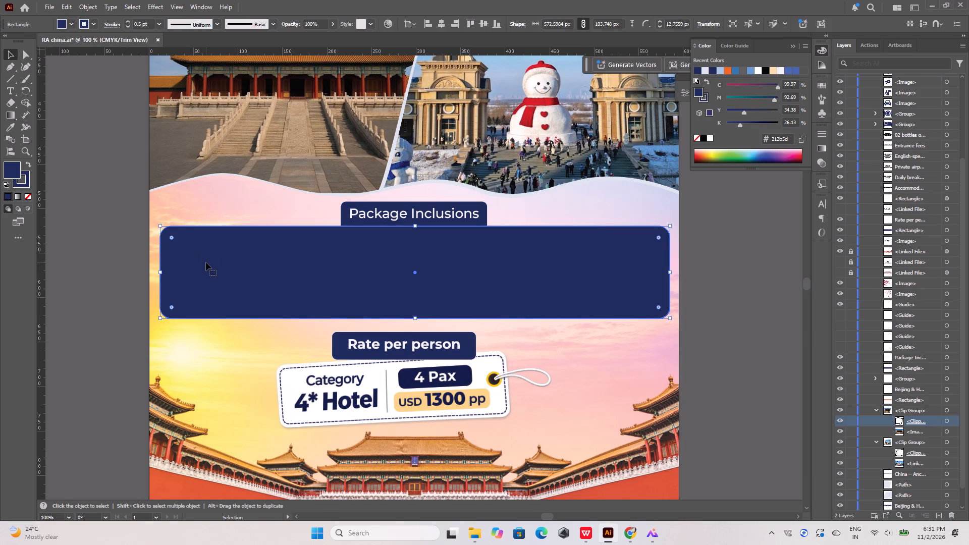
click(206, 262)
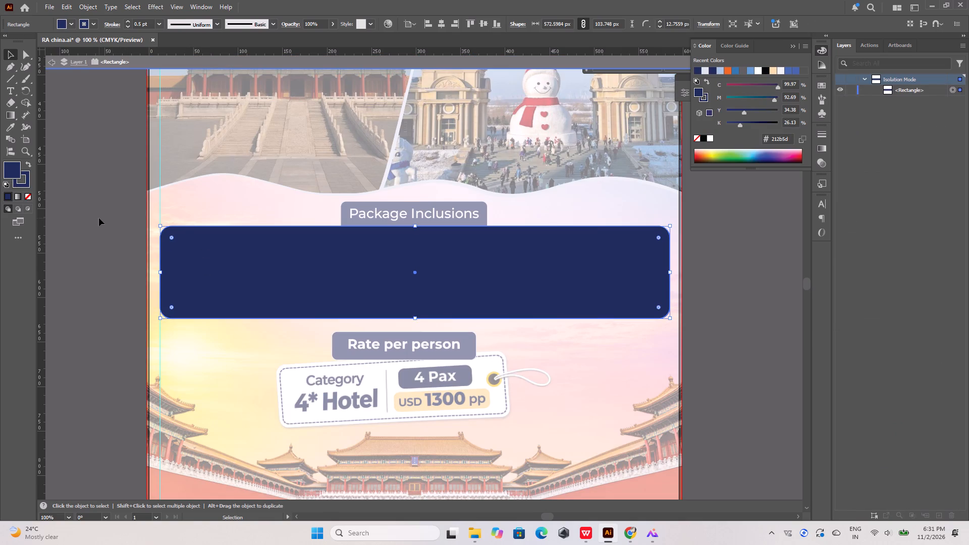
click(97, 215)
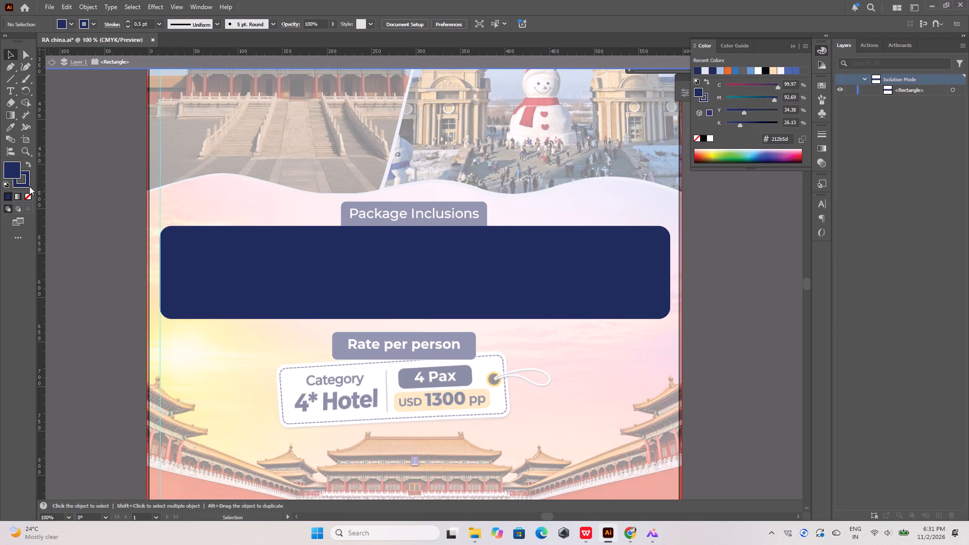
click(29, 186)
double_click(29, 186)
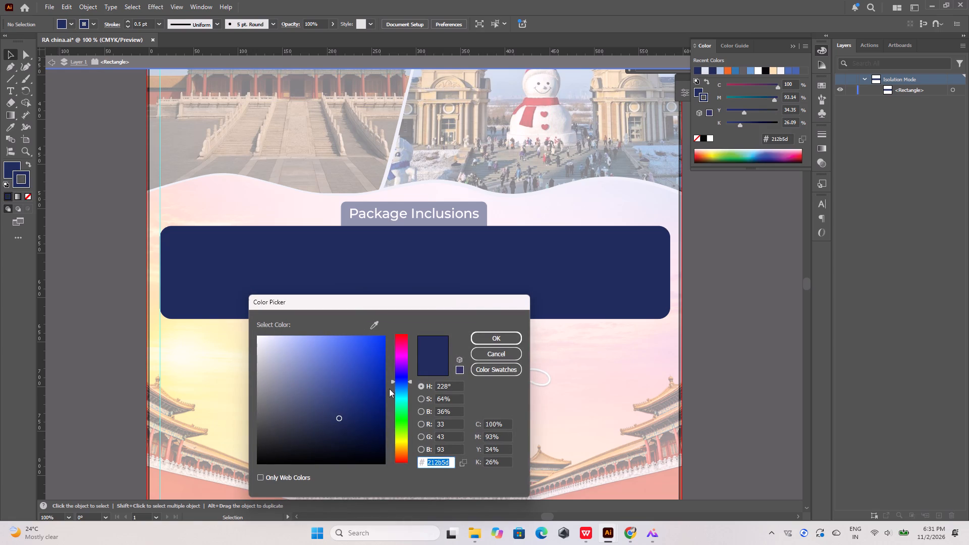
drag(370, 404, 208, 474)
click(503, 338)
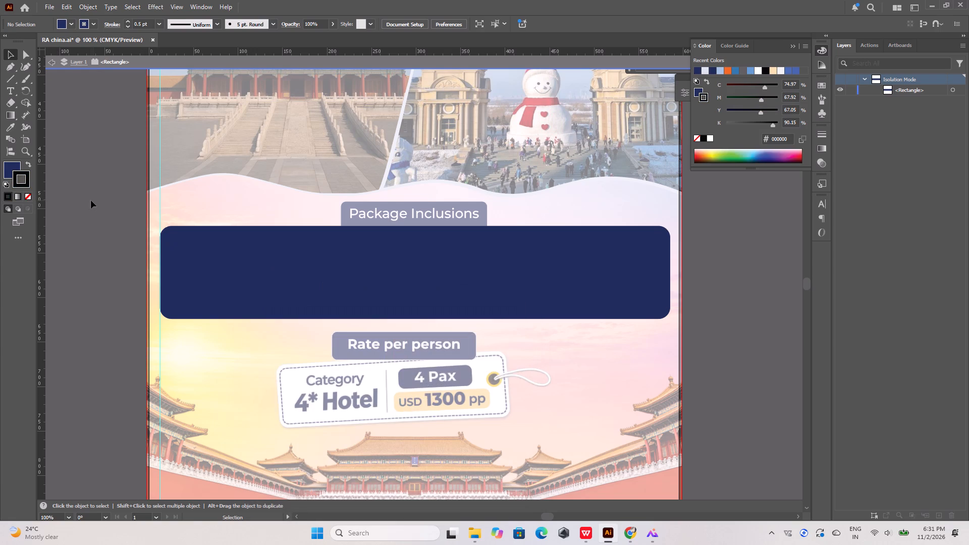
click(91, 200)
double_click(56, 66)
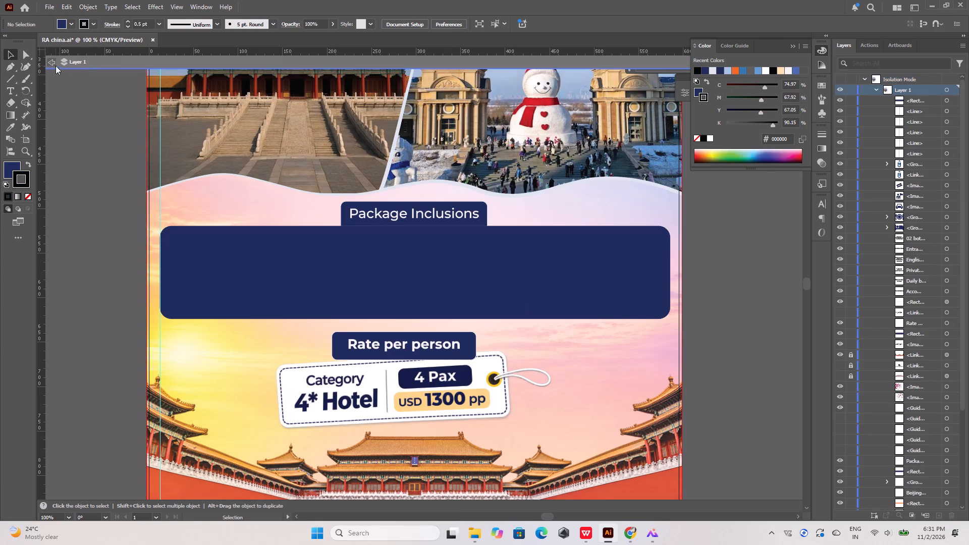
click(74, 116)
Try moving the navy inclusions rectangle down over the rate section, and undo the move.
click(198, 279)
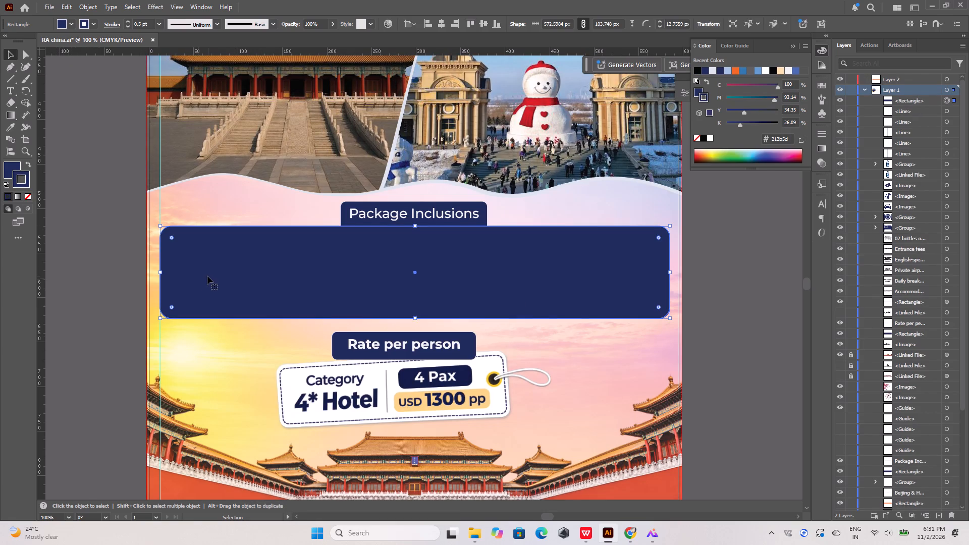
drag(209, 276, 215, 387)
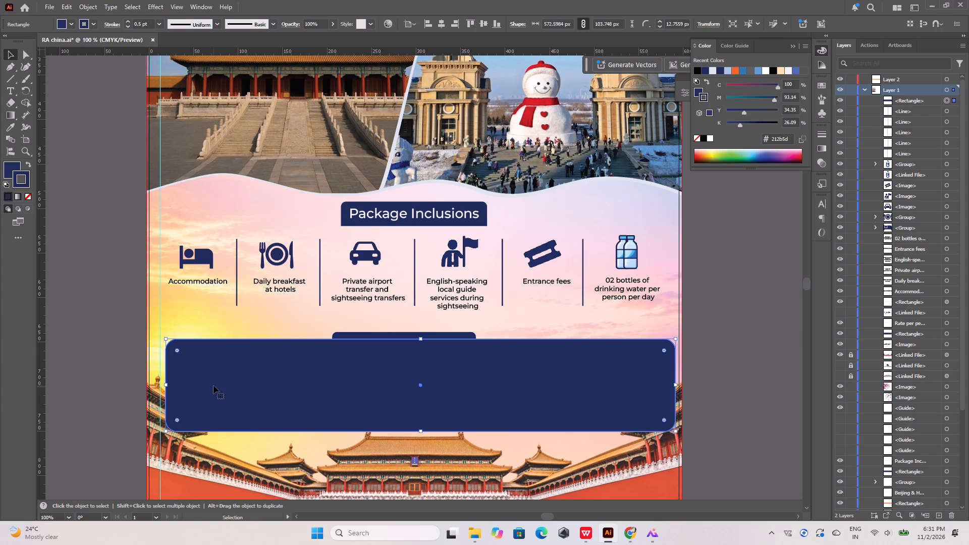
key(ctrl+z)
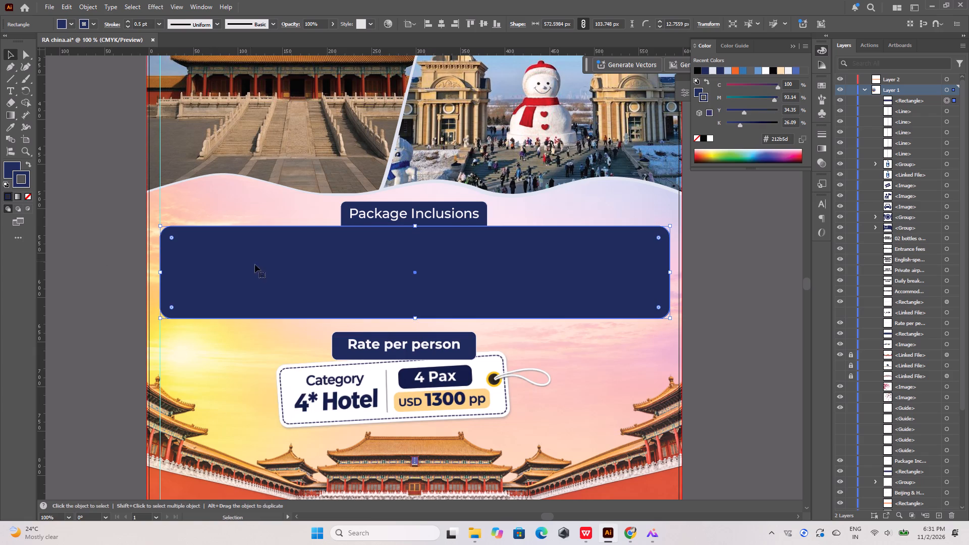
Reorder the navy inclusions rectangle within Layer 1 to just above the bottom linked files, behind the inclusion icons and labels.
click(257, 331)
click(284, 262)
drag(905, 100, 920, 440)
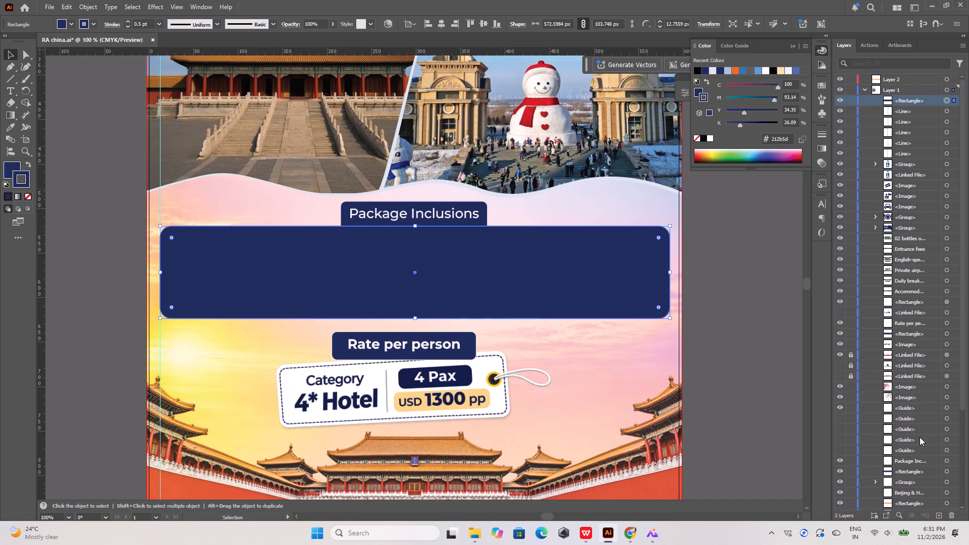
scroll(920, 433, down, 6)
scroll(919, 421, up, 10)
drag(913, 103, 915, 455)
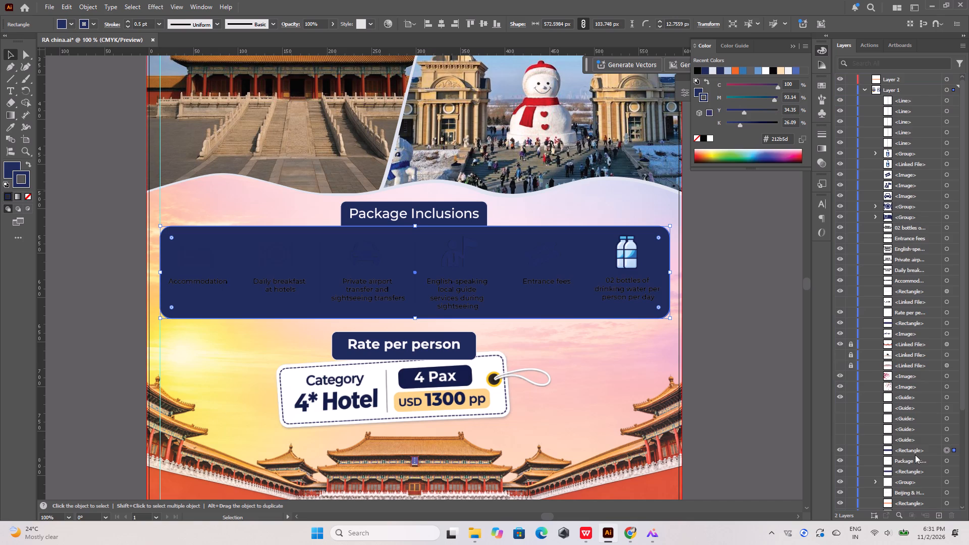
scroll(915, 440, down, 11)
drag(917, 324, 918, 489)
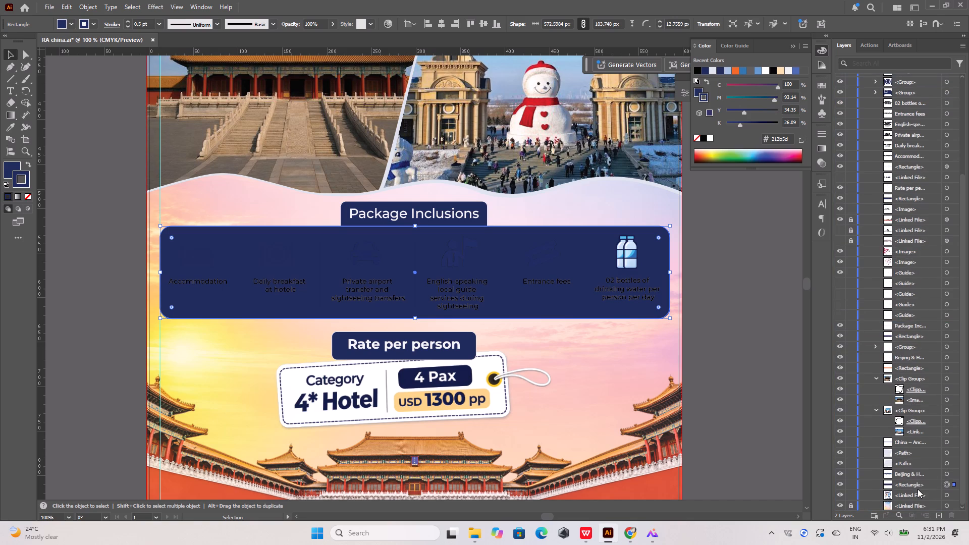
Recolour the bed icon above Accommodation with the recent white fill.
click(205, 262)
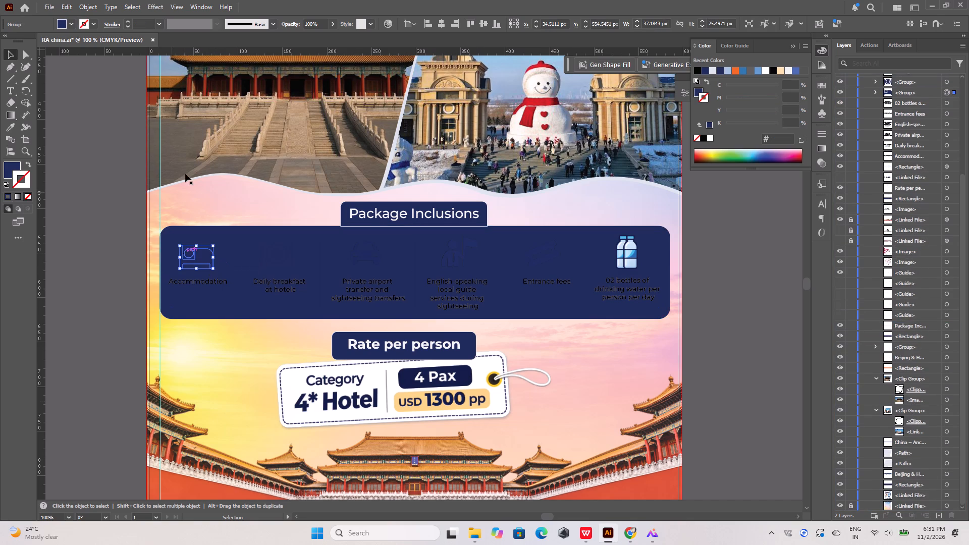
click(73, 26)
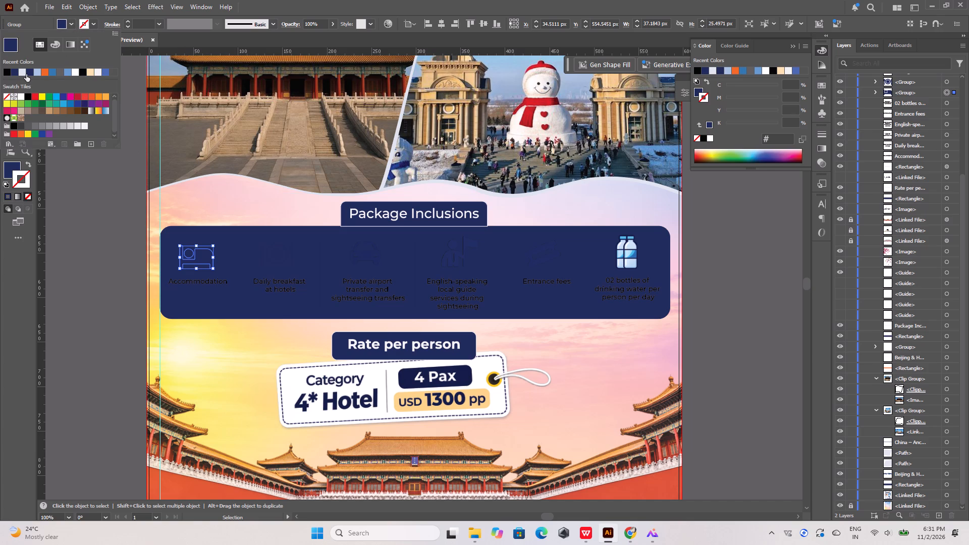
click(75, 71)
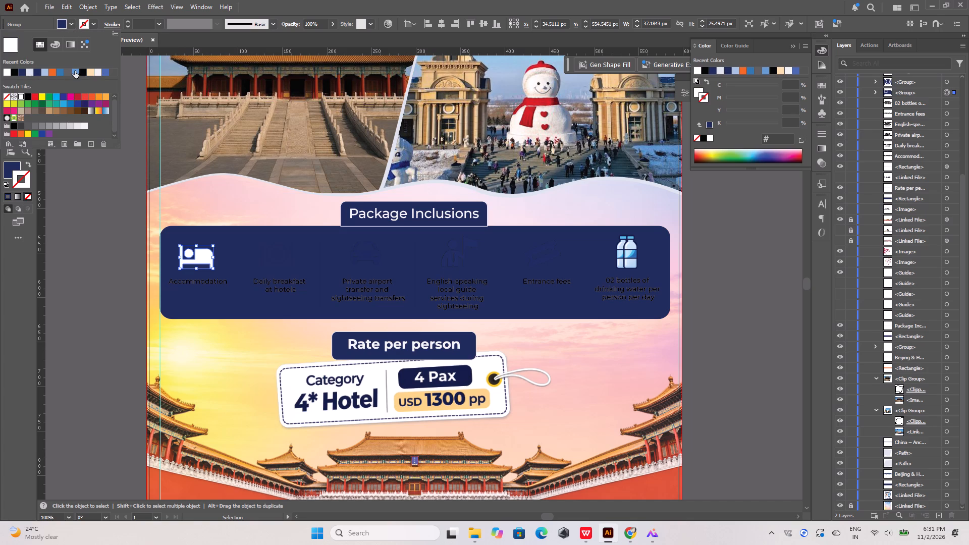
click(118, 233)
Recolour the whole Accommodation label text white.
double_click(199, 283)
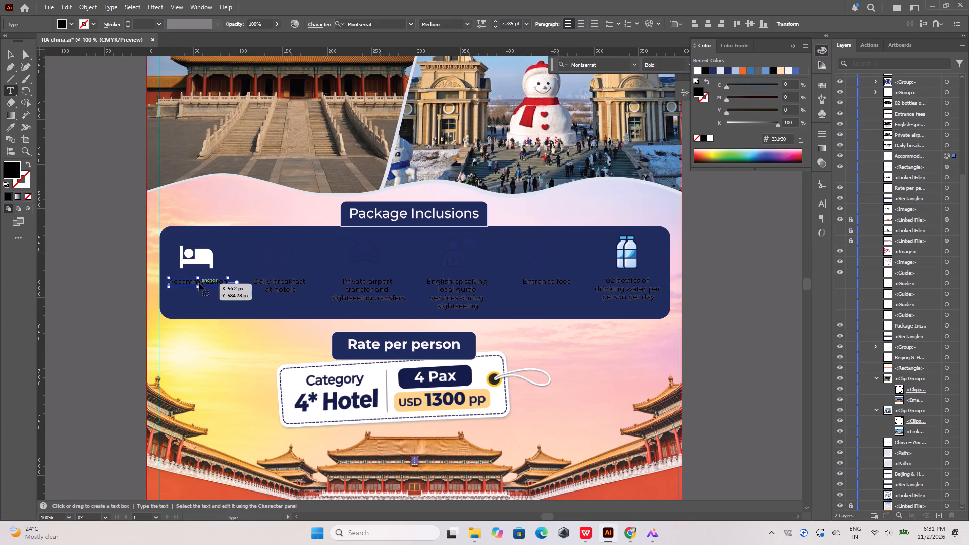
key(ctrl+a)
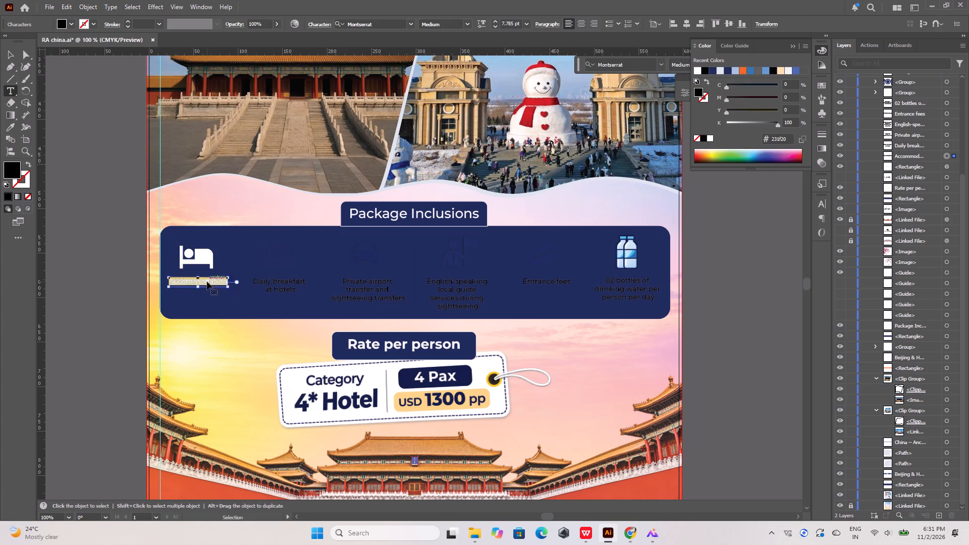
click(71, 21)
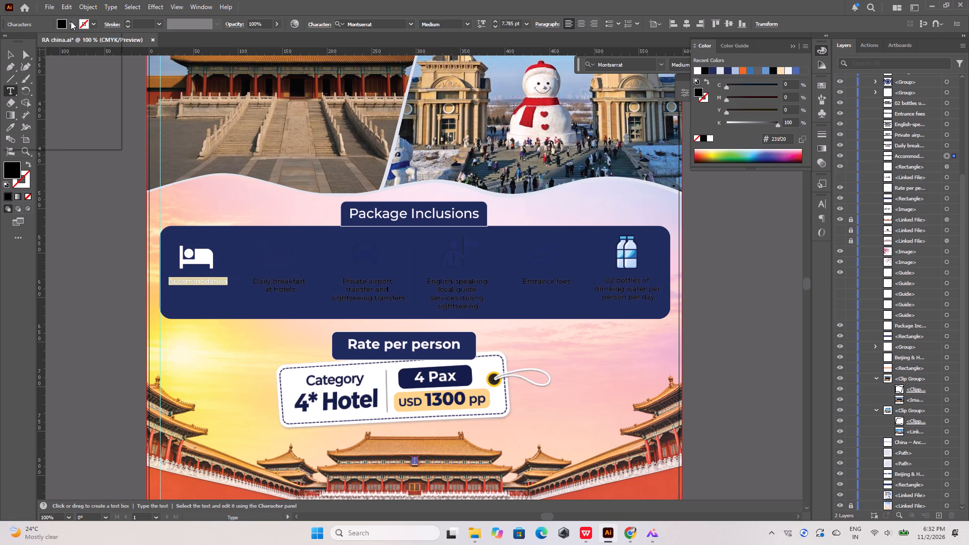
click(9, 73)
click(51, 213)
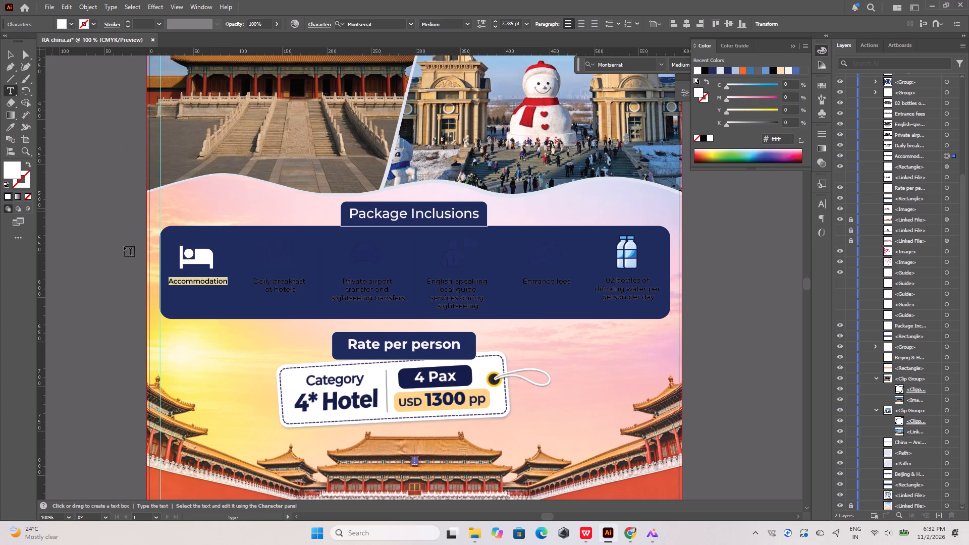
Recolour the plate-and-cutlery icon above Daily breakfast at hotels with a white fill.
click(10, 58)
click(98, 172)
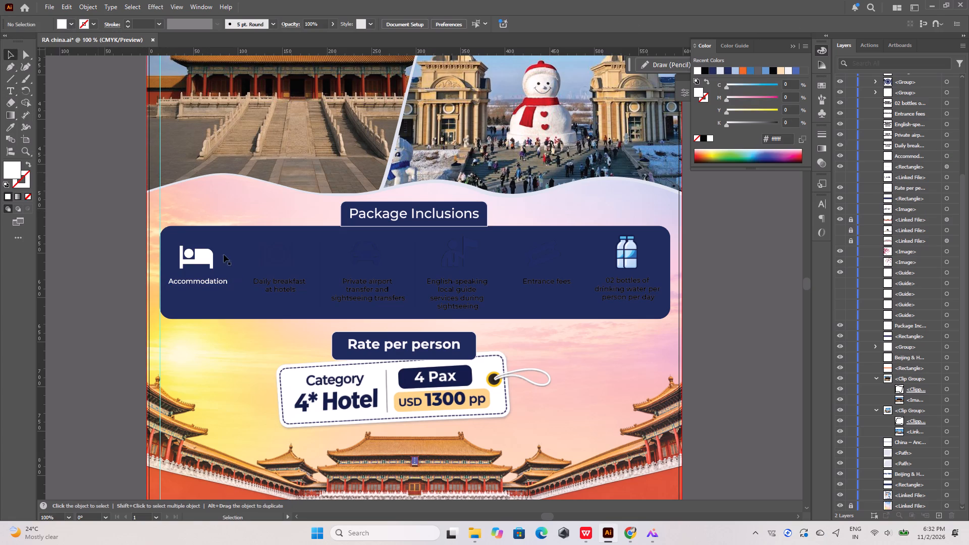
click(232, 251)
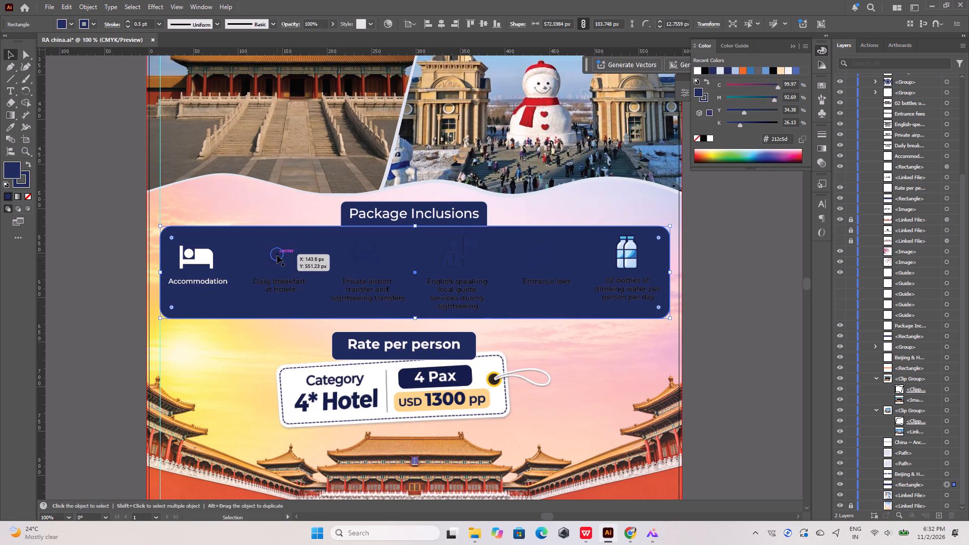
click(277, 255)
click(70, 24)
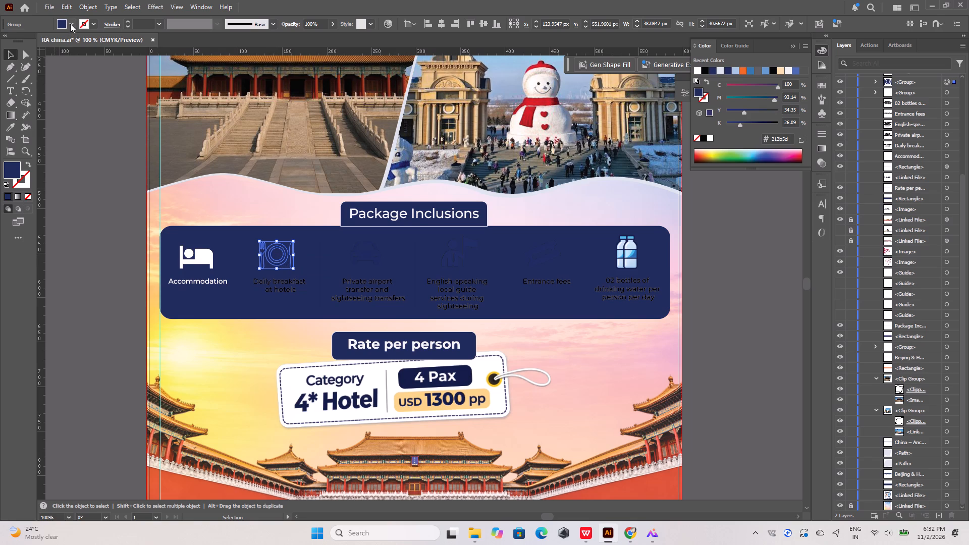
click(9, 74)
click(49, 167)
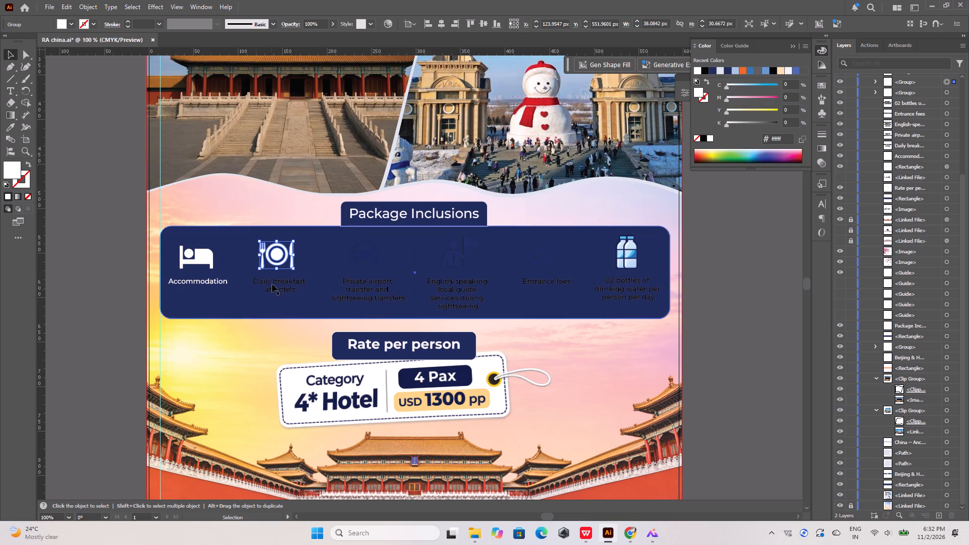
Recolour the whole "Daily breakfast at hotels" label text white.
click(272, 284)
double_click(272, 284)
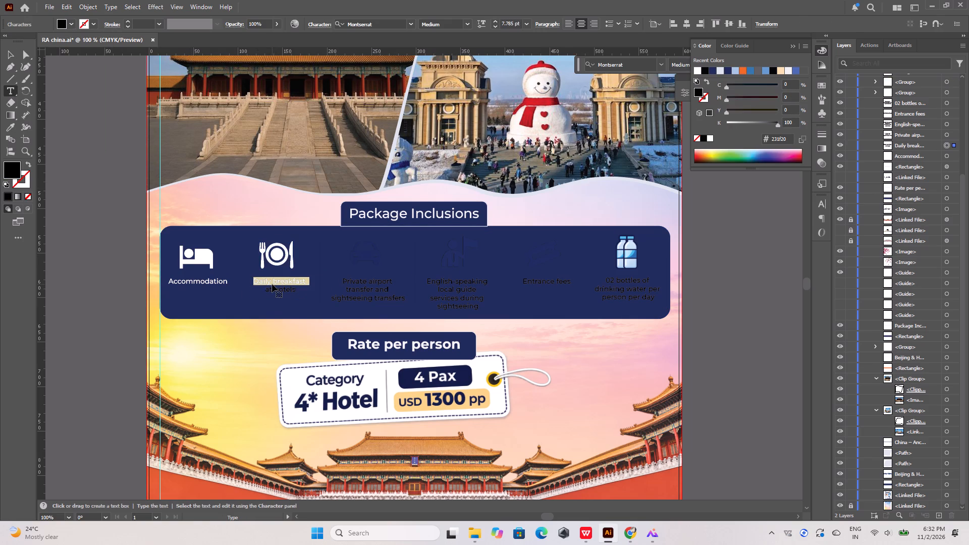
key(ctrl+a)
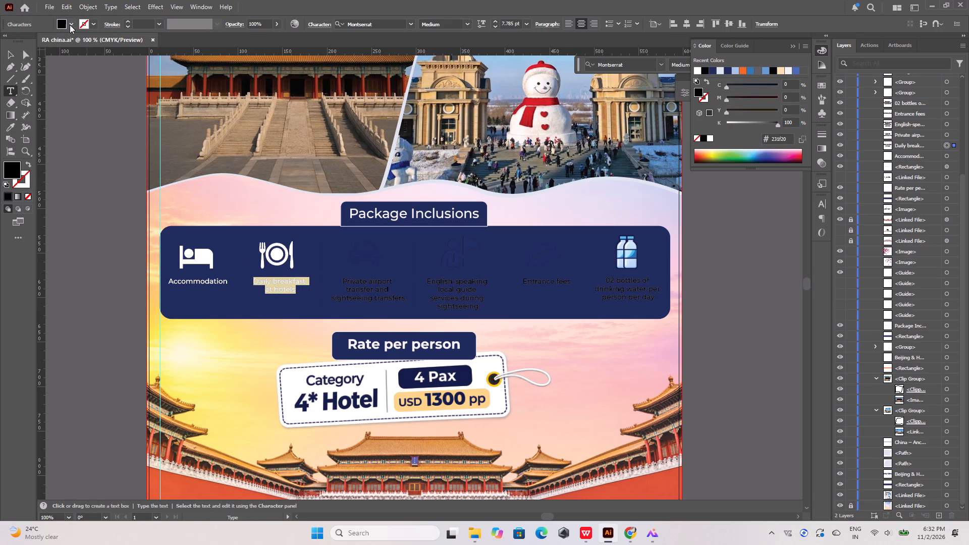
click(76, 22)
click(9, 74)
click(53, 190)
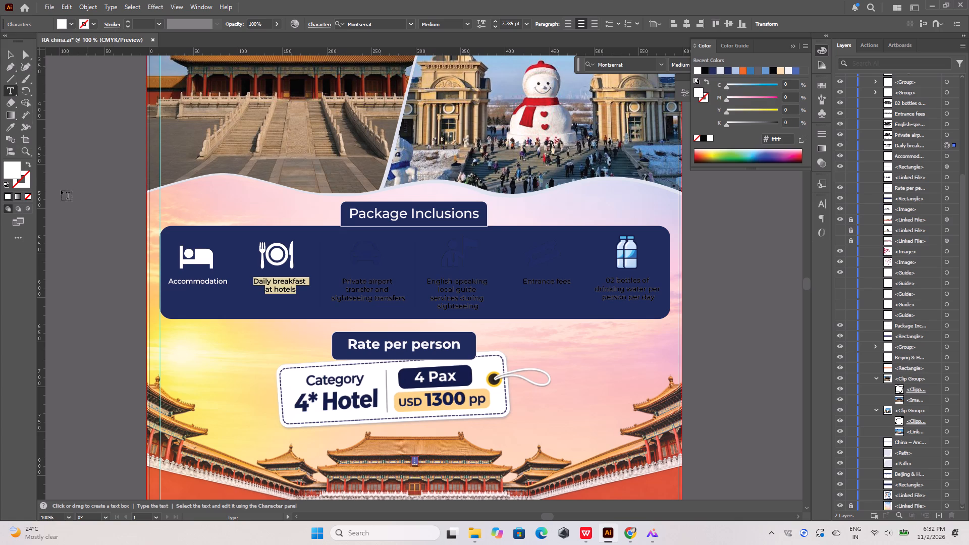
click(346, 265)
click(9, 54)
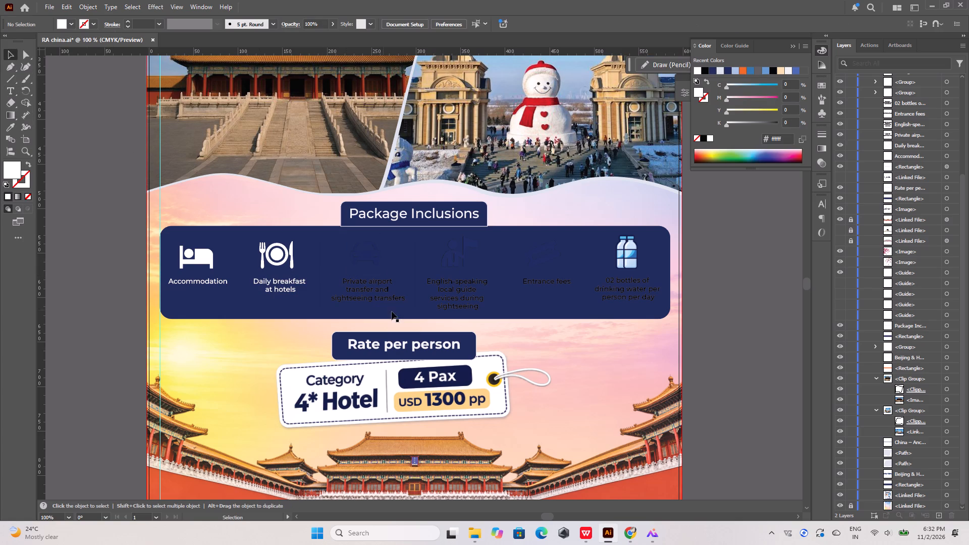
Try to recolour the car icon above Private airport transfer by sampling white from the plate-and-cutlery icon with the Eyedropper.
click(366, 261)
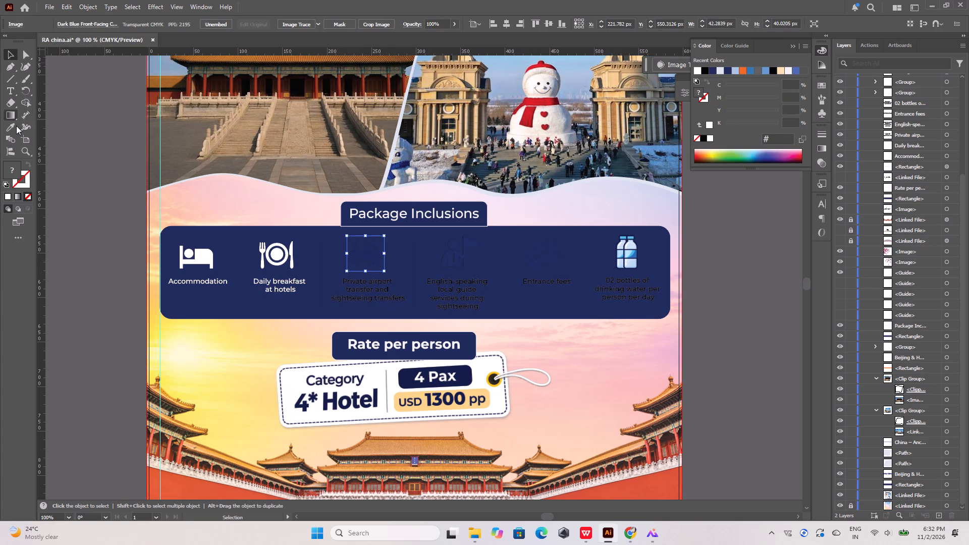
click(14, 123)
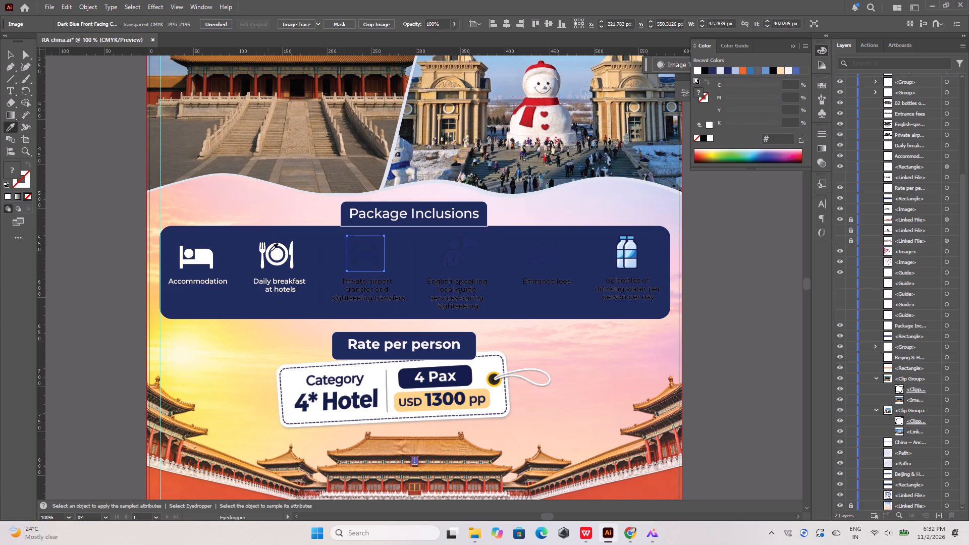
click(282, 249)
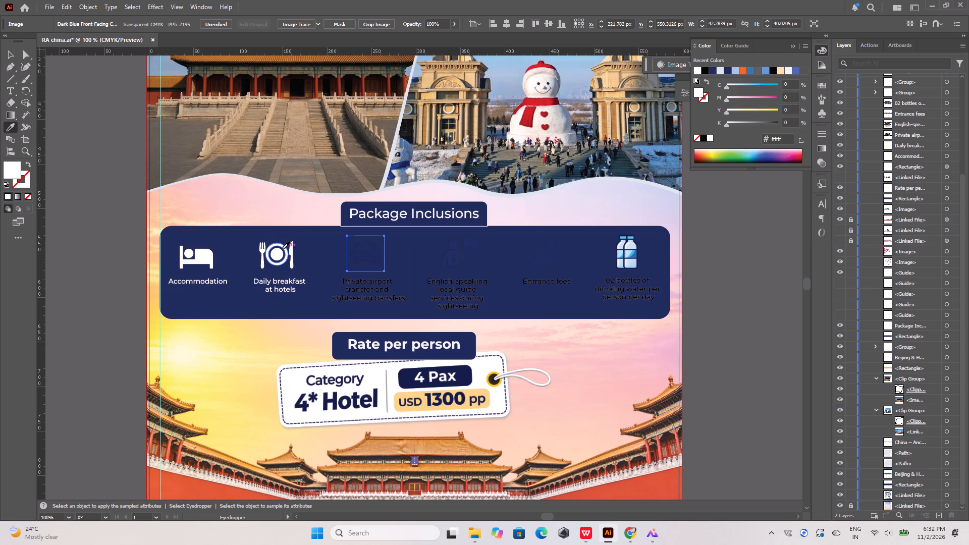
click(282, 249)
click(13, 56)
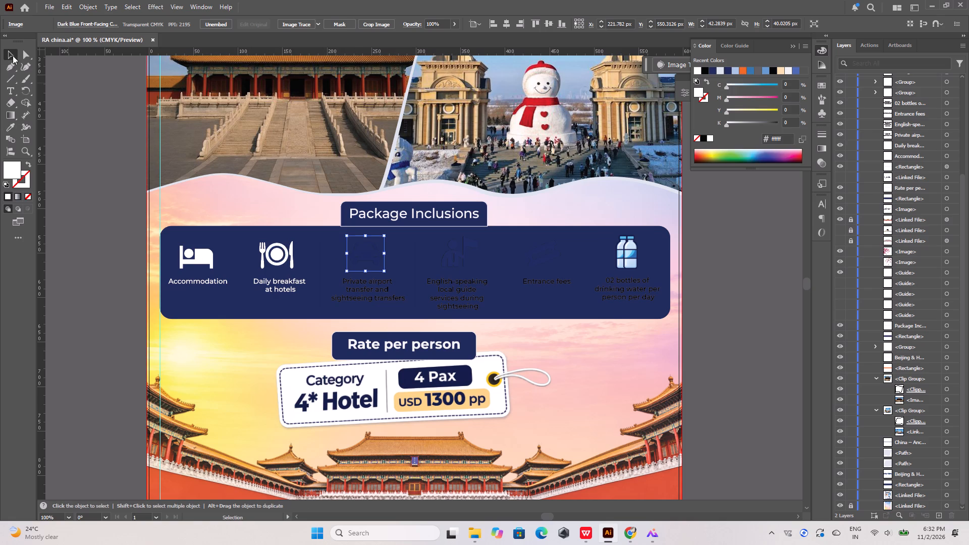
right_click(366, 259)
Hide the navy inclusions rectangle behind the icons and labels.
click(579, 248)
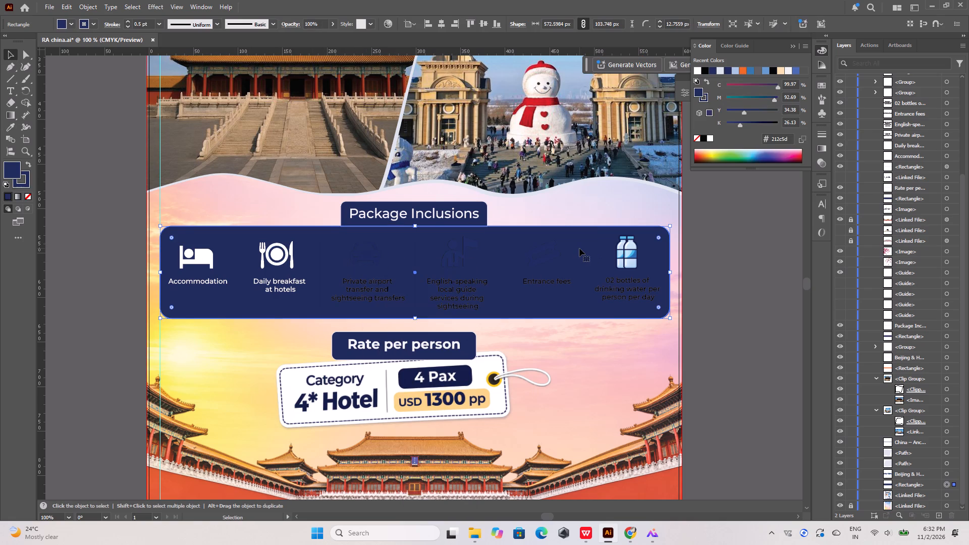
click(843, 481)
Convert the car icon image above Private airport transfer into ungrouped vector shapes using Image Trace and Expand.
click(372, 255)
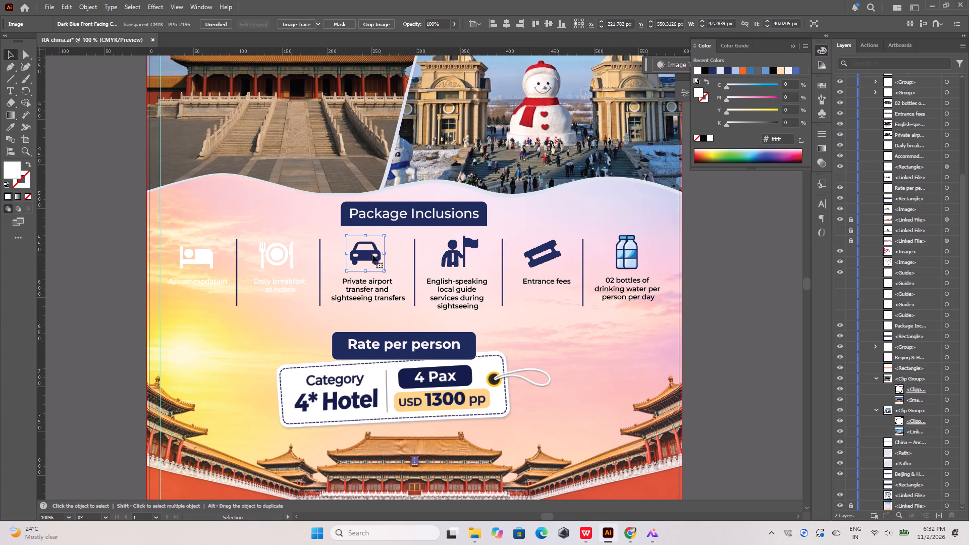
right_click(372, 255)
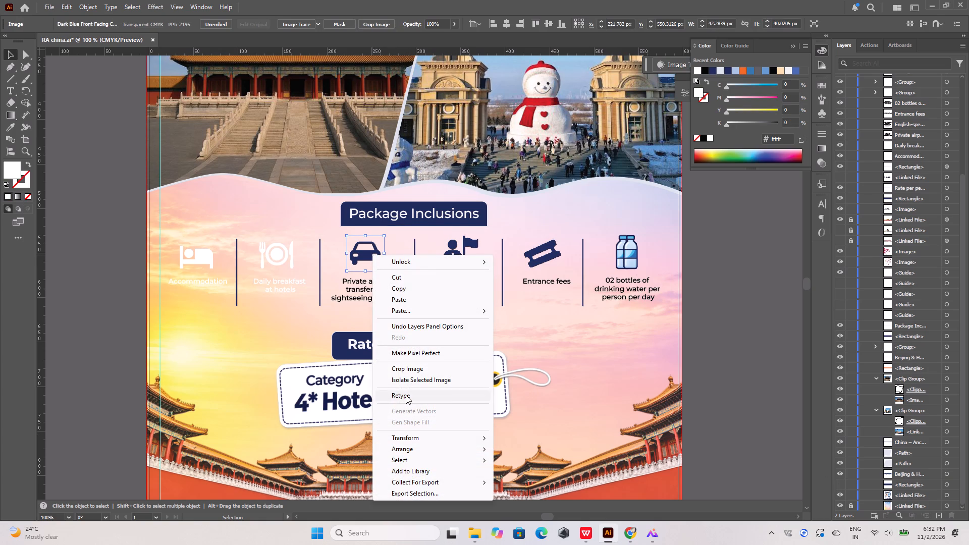
click(301, 26)
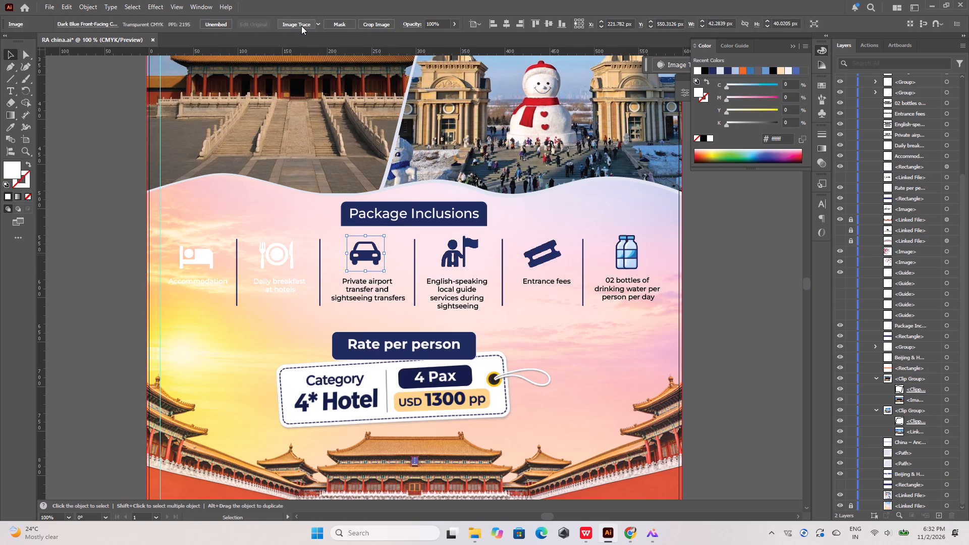
click(257, 20)
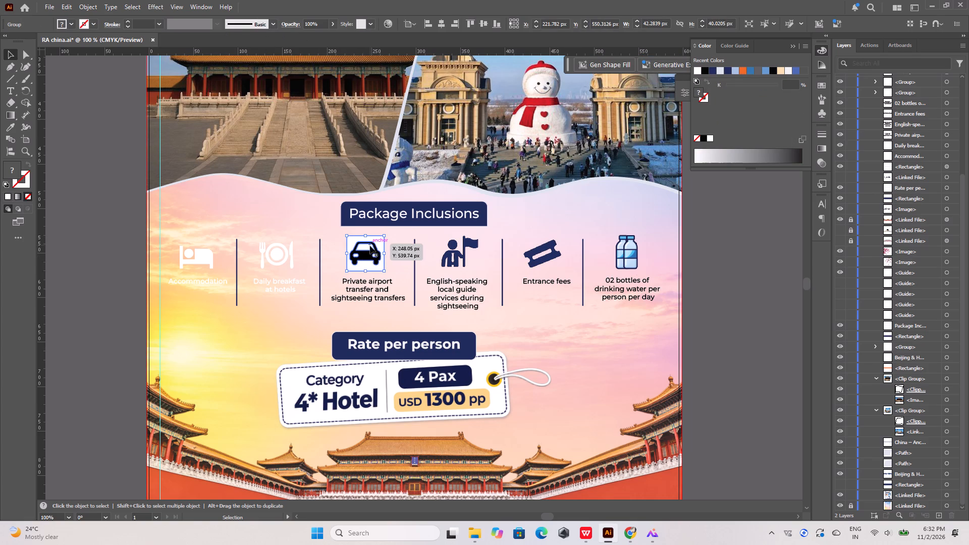
alt+scroll(369, 249, up, 5)
click(504, 211)
click(444, 213)
right_click(445, 213)
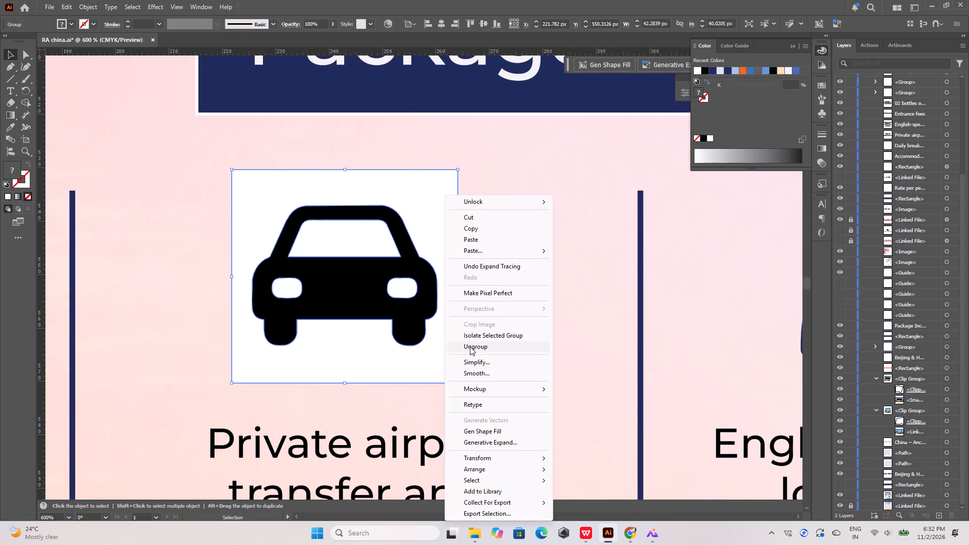
click(470, 347)
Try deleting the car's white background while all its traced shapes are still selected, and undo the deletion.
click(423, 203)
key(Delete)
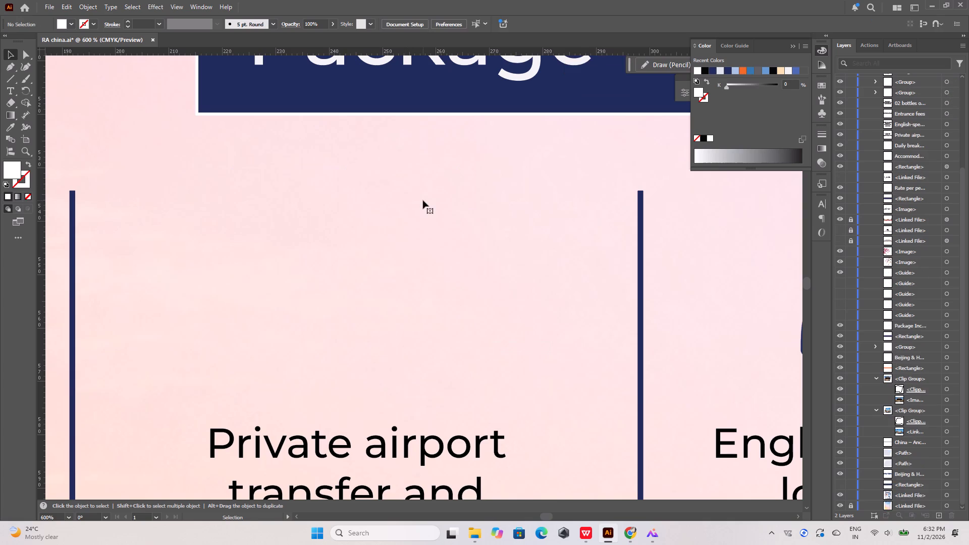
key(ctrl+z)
Delete the white background, windscreen and both headlight shapes from the traced car icon.
click(501, 203)
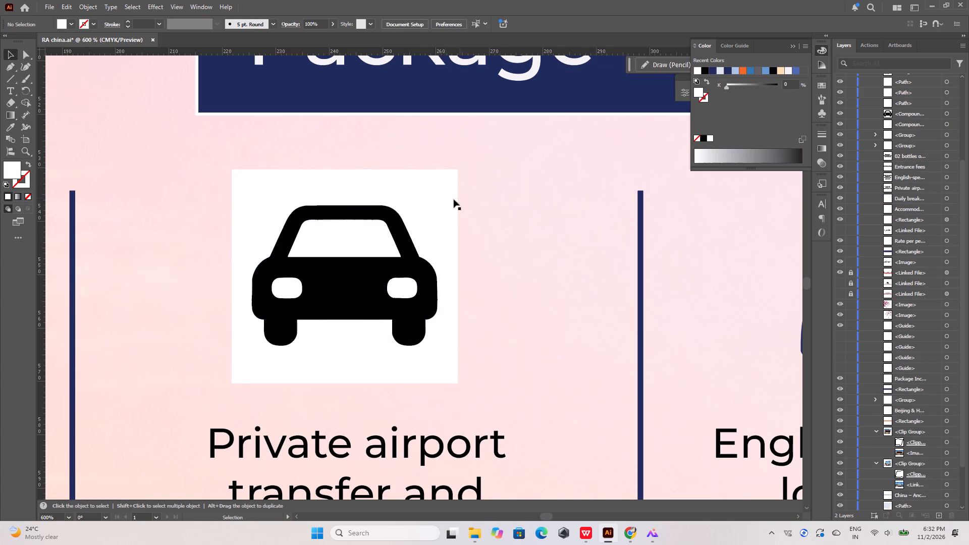
click(445, 198)
key(Delete)
click(387, 243)
key(Delete)
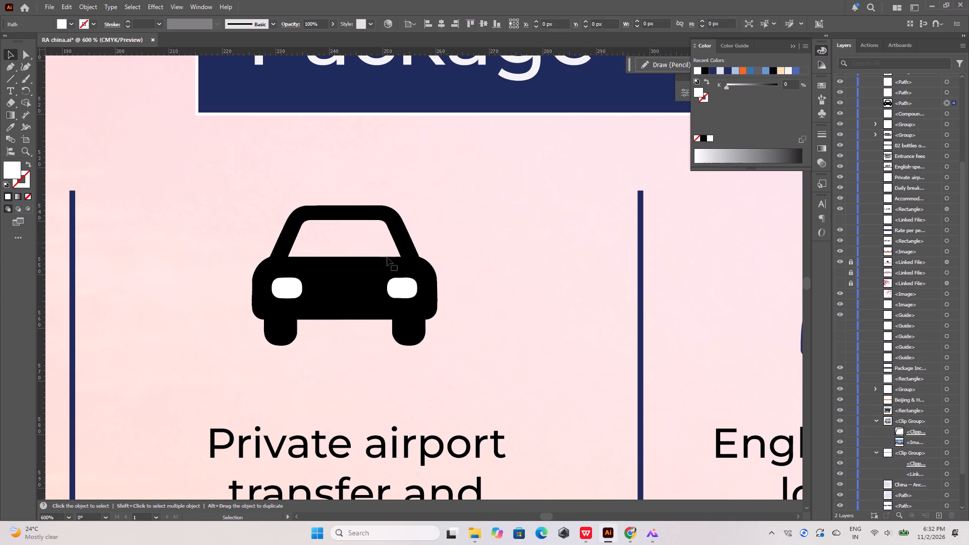
click(405, 288)
key(Delete)
click(289, 291)
key(Delete)
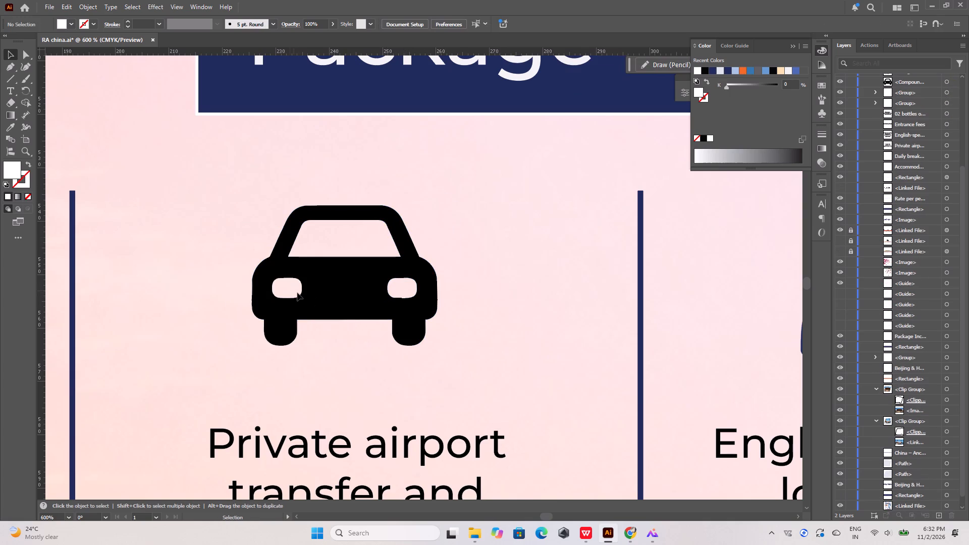
Convert the tour guide icon into ungrouped vector shapes with Image Trace and delete its white background.
alt+scroll(295, 294, down, 5)
alt+scroll(380, 282, up, 3)
click(445, 279)
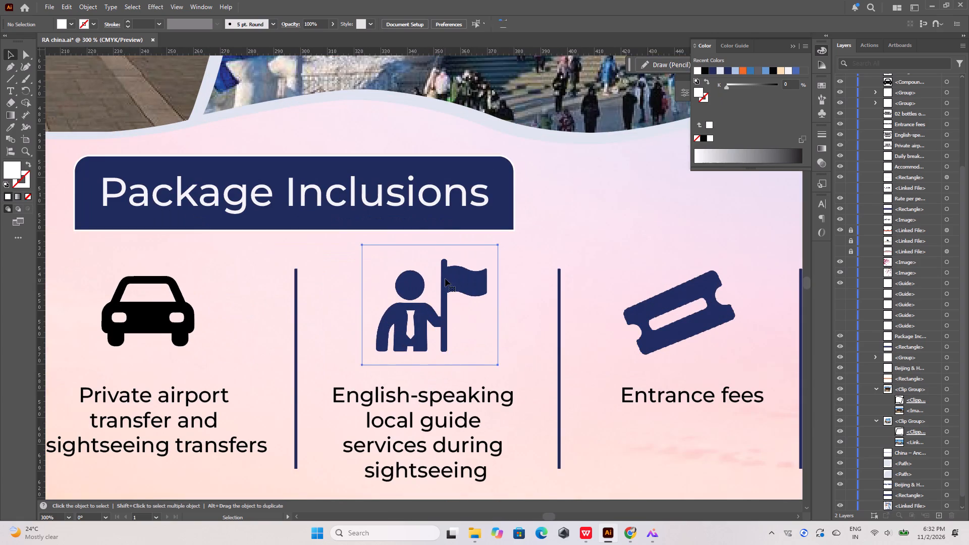
click(304, 24)
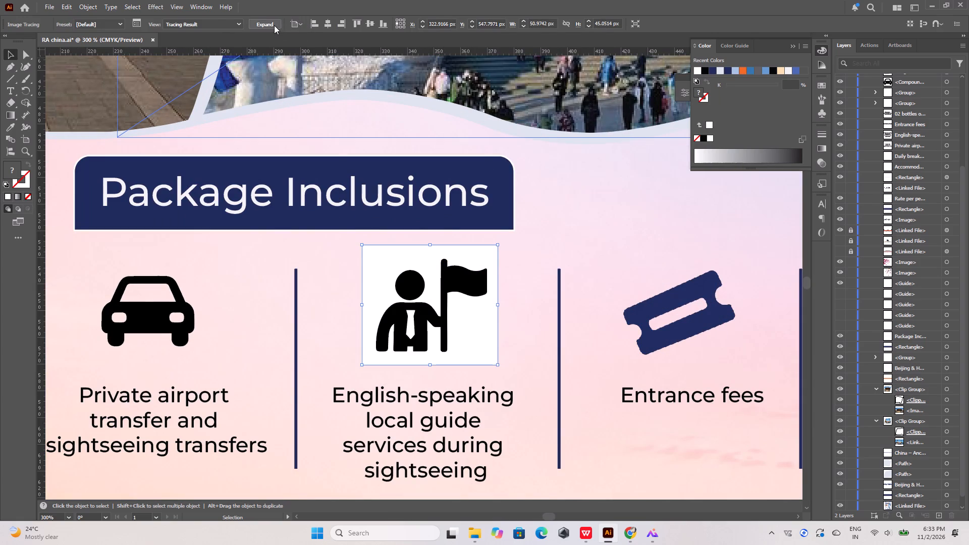
click(274, 25)
right_click(446, 257)
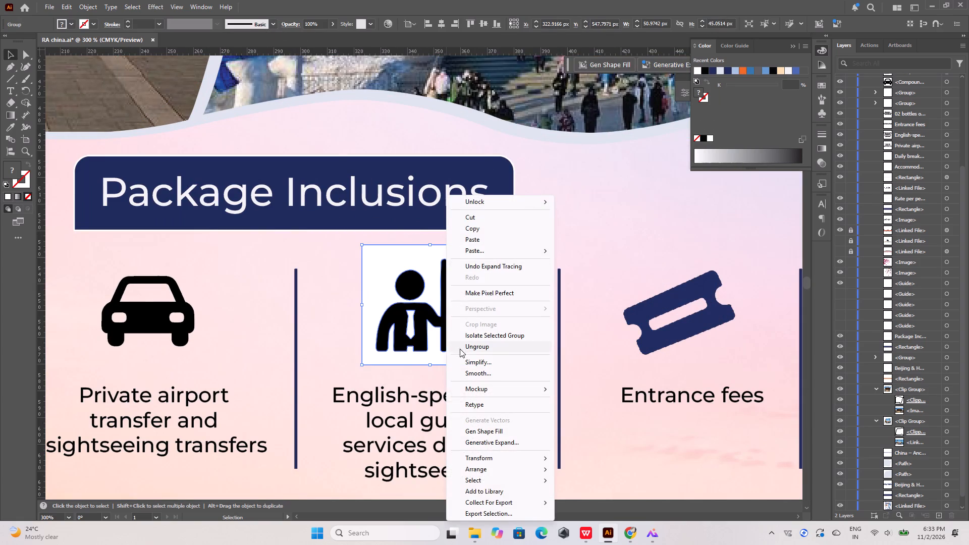
click(473, 348)
click(531, 271)
click(486, 254)
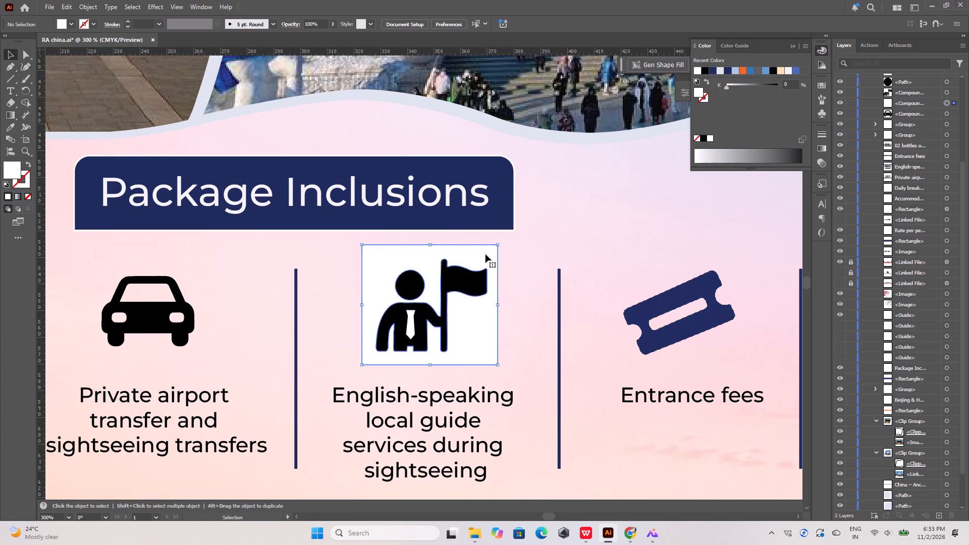
key(Delete)
Convert the ticket icon above Entrance fees into ungrouped vector shapes with Image Trace and delete its white background.
click(673, 302)
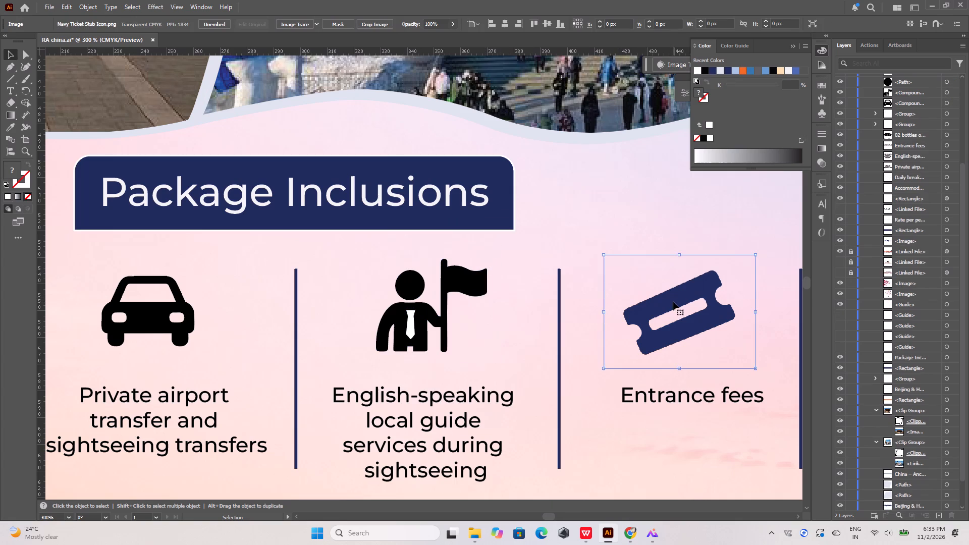
right_click(673, 302)
click(293, 24)
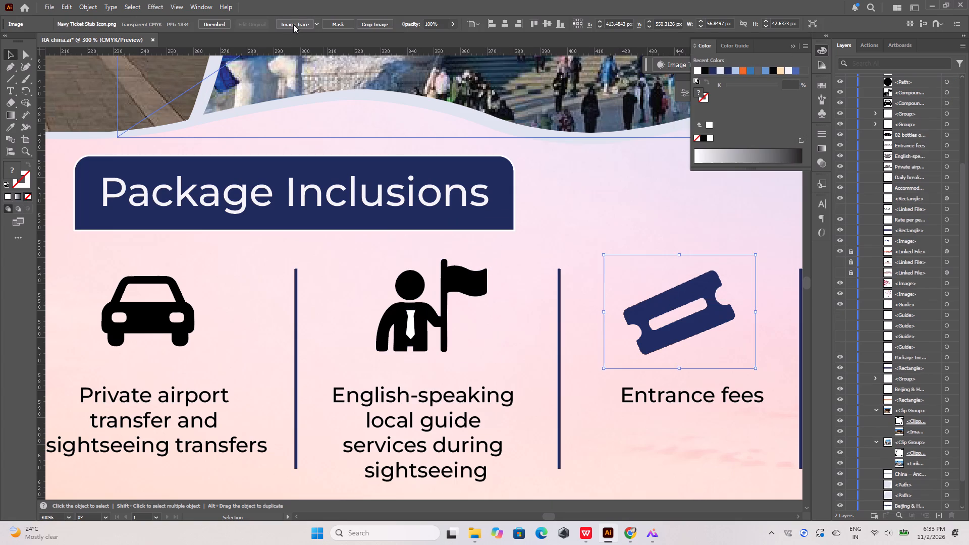
click(268, 26)
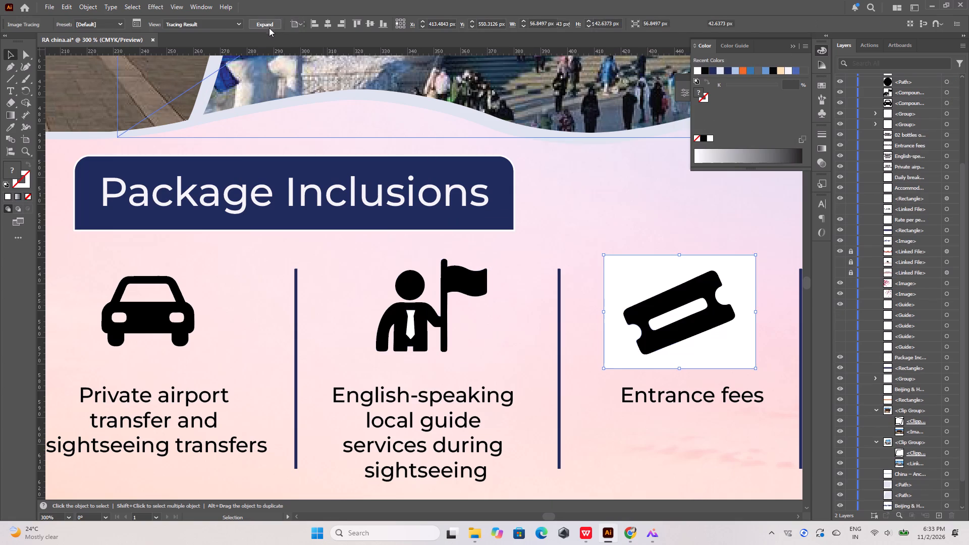
right_click(659, 269)
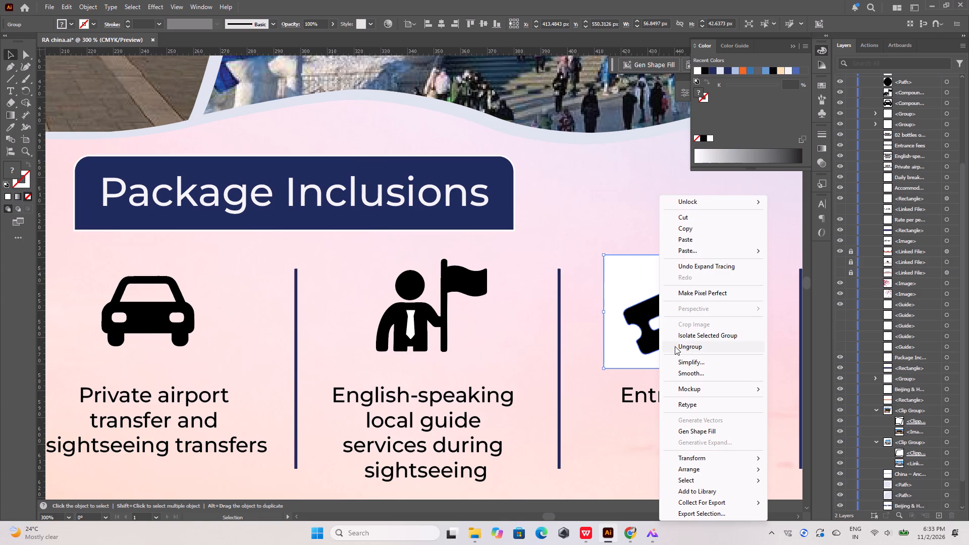
click(675, 346)
click(597, 201)
click(638, 271)
key(Delete)
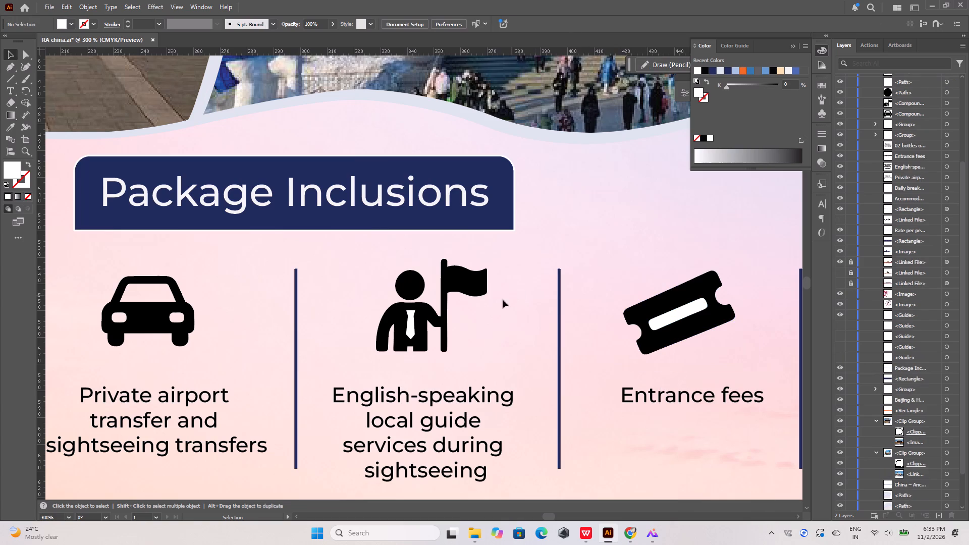
Convert the front water bottle icon into ungrouped vector shapes with Image Trace and delete its white background.
alt+scroll(460, 314, down, 5)
alt+scroll(561, 318, up, 4)
click(475, 301)
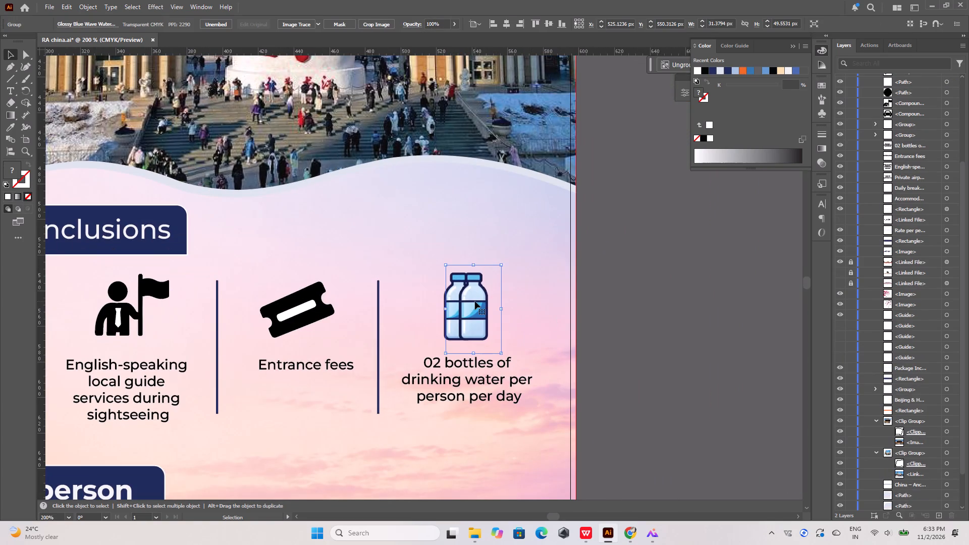
click(283, 21)
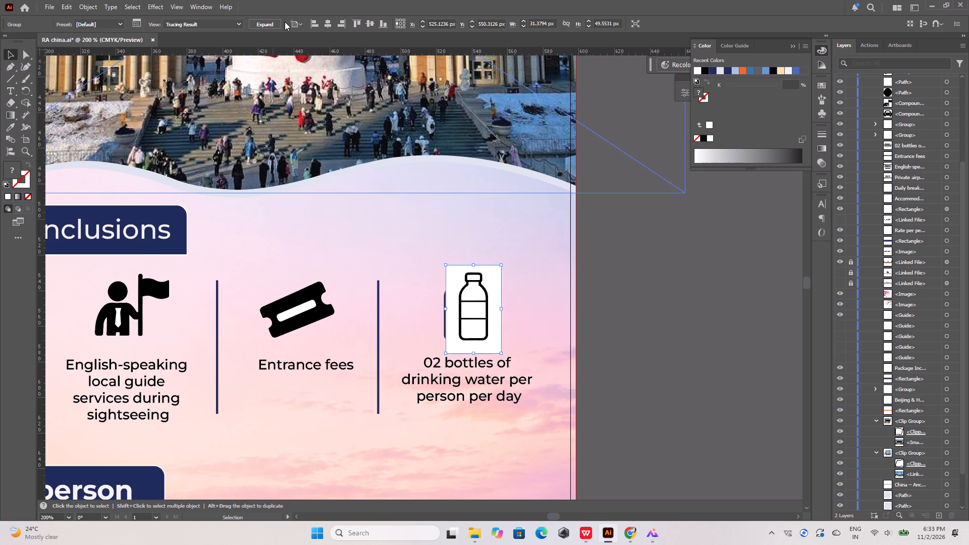
click(271, 23)
click(514, 259)
click(488, 271)
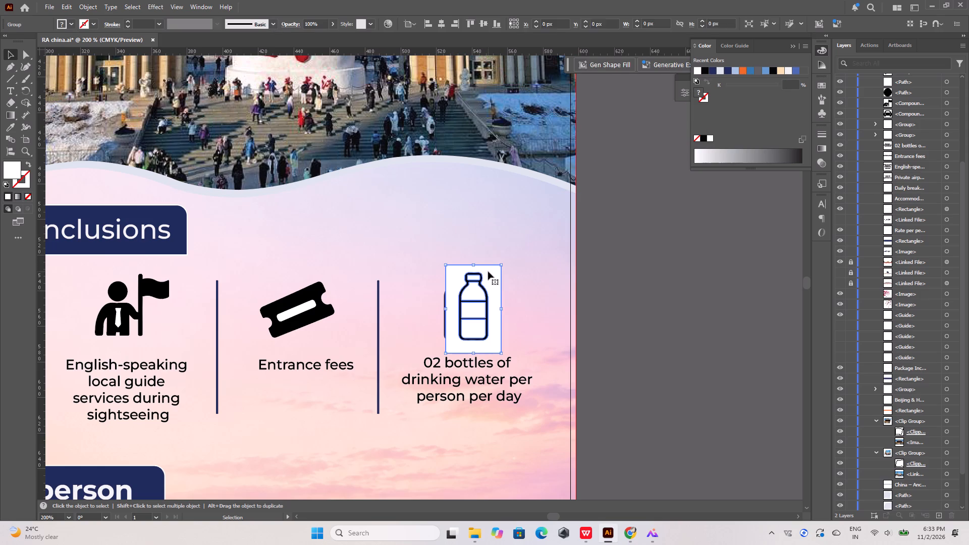
right_click(488, 271)
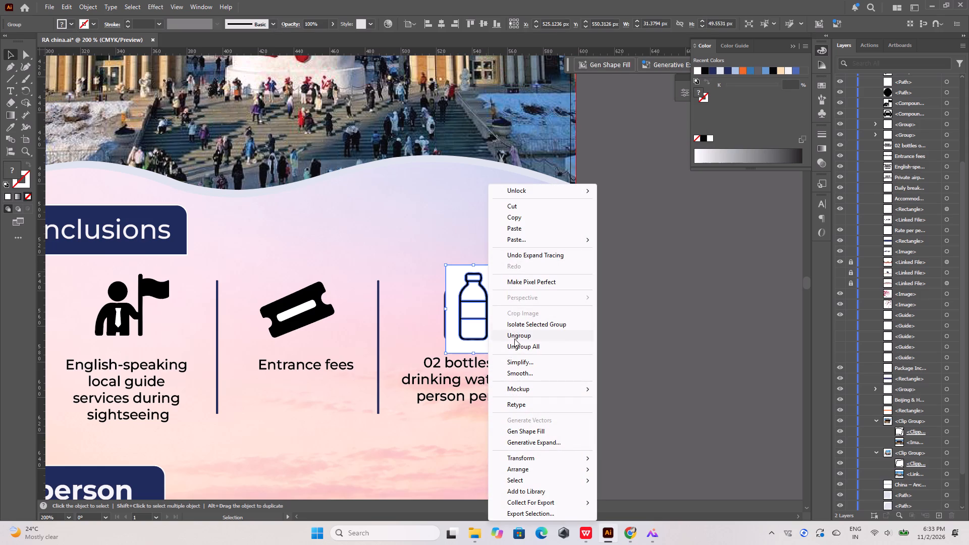
click(514, 345)
click(491, 280)
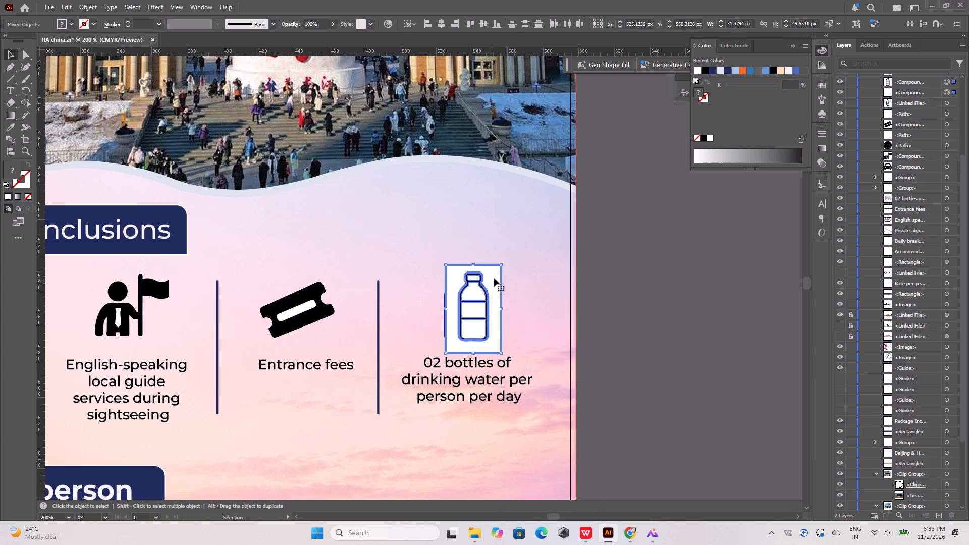
click(517, 261)
click(496, 274)
key(Delete)
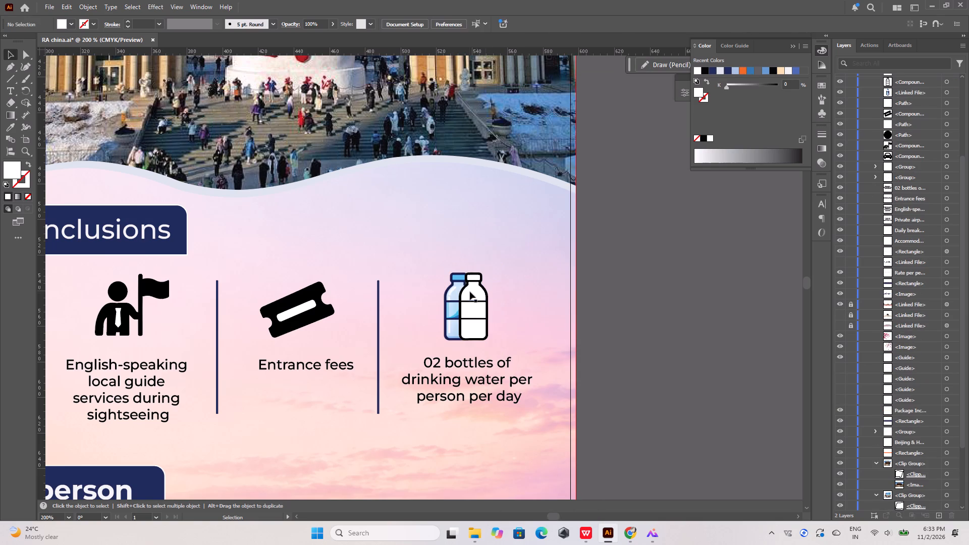
Delete the white inner shapes of the traced water bottle, including the cap, leaving only the black outline.
click(469, 293)
key(Delete)
click(472, 307)
key(Delete)
click(472, 327)
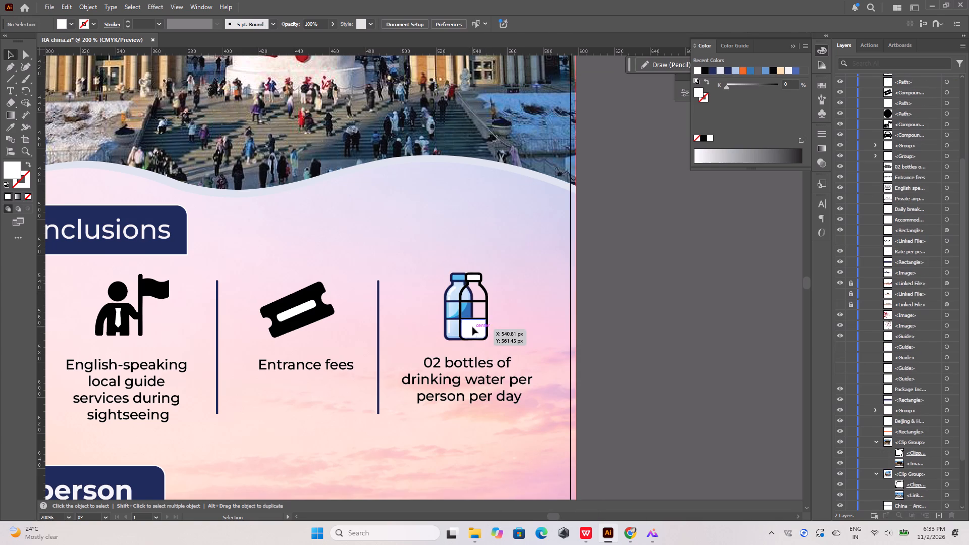
key(Delete)
click(474, 279)
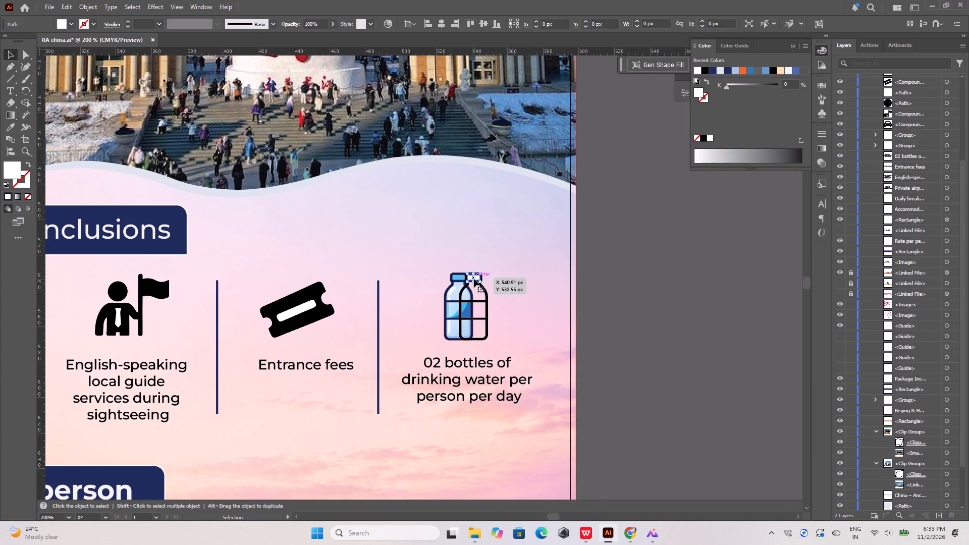
key(Delete)
Replace the remaining blue bottle image with a duplicate of the traced bottle outline, placed side by side with the original.
click(451, 287)
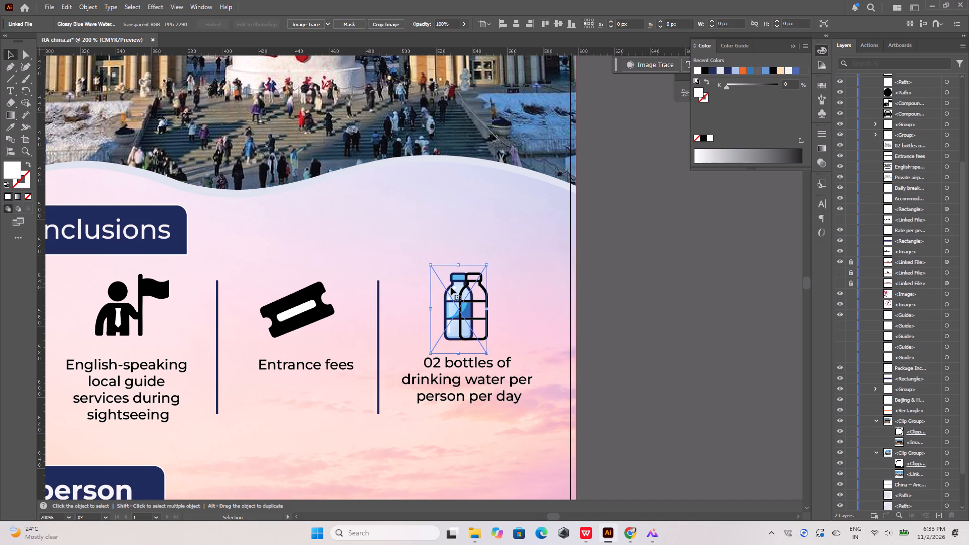
key(Delete)
click(471, 299)
alt+drag(471, 299, 460, 299)
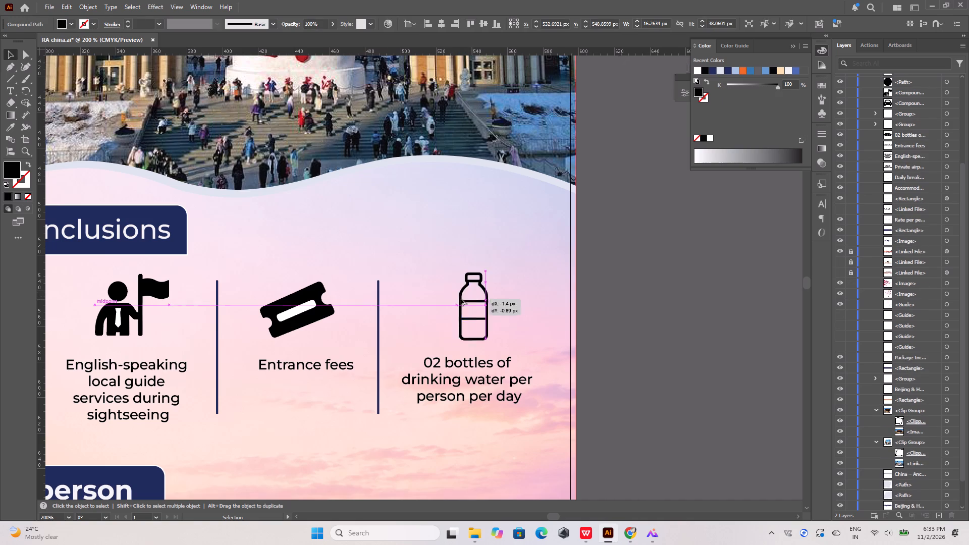
alt+drag(460, 299, 451, 301)
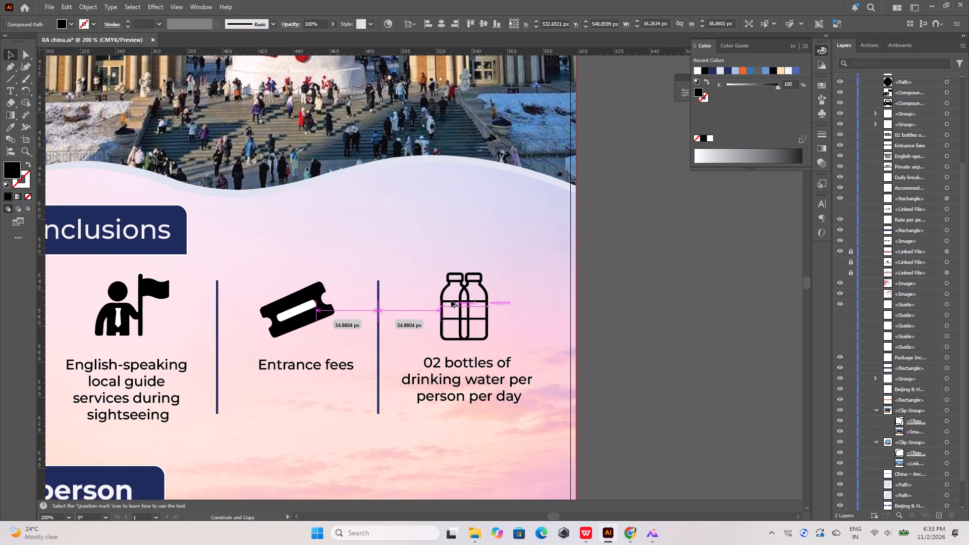
alt+drag(451, 301, 445, 302)
click(511, 291)
Recolour the car, tour guide and ticket icons white by sampling the Daily breakfast icon with the Eyedropper.
alt+scroll(511, 291, down, 3)
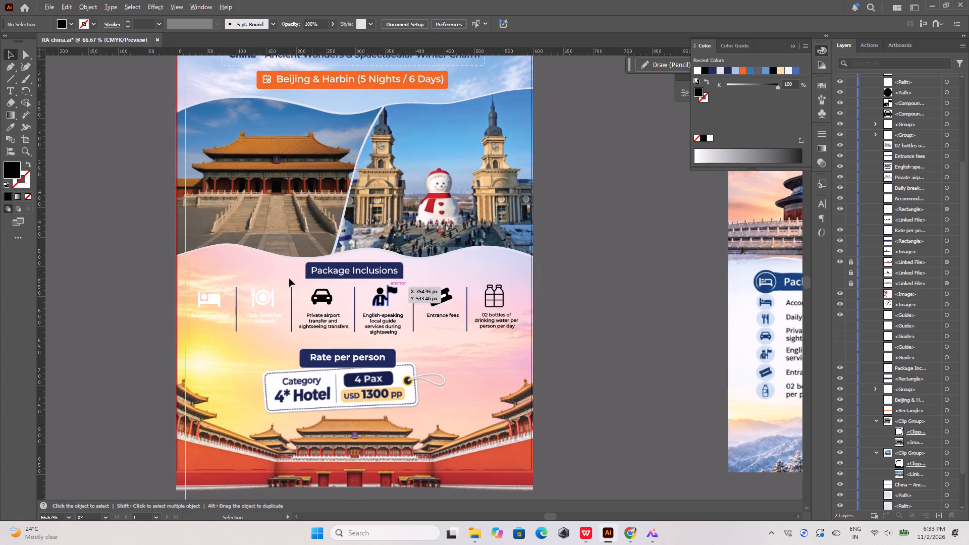
alt+scroll(305, 297, up, 3)
click(353, 297)
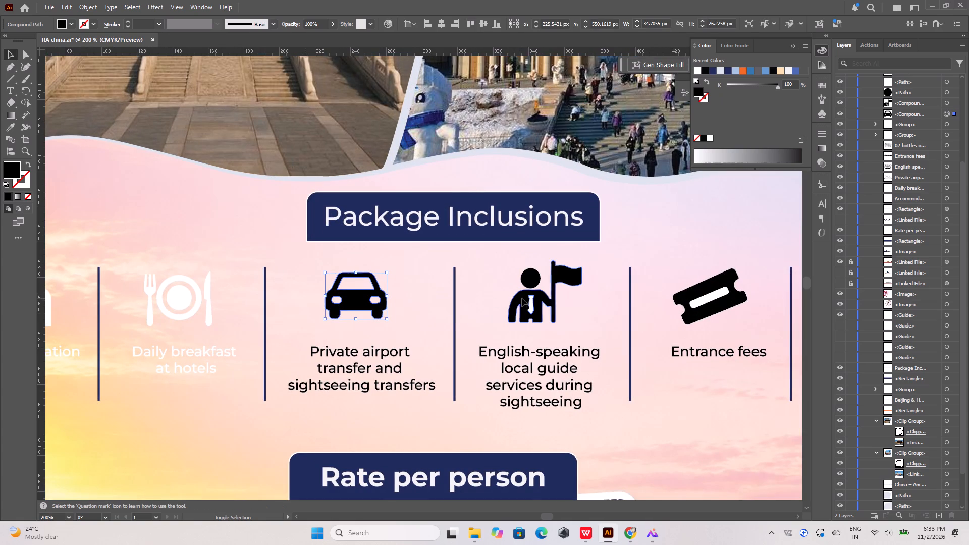
shift+click(522, 298)
shift+click(687, 297)
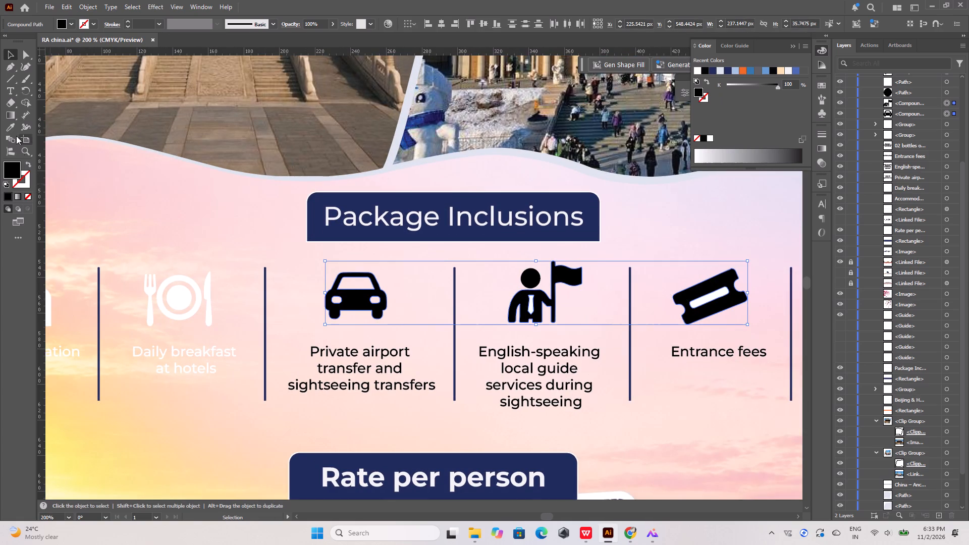
click(14, 126)
click(176, 301)
Group the tour guide icon's black head with its white body and flag shape.
alt+scroll(176, 301, down, 4)
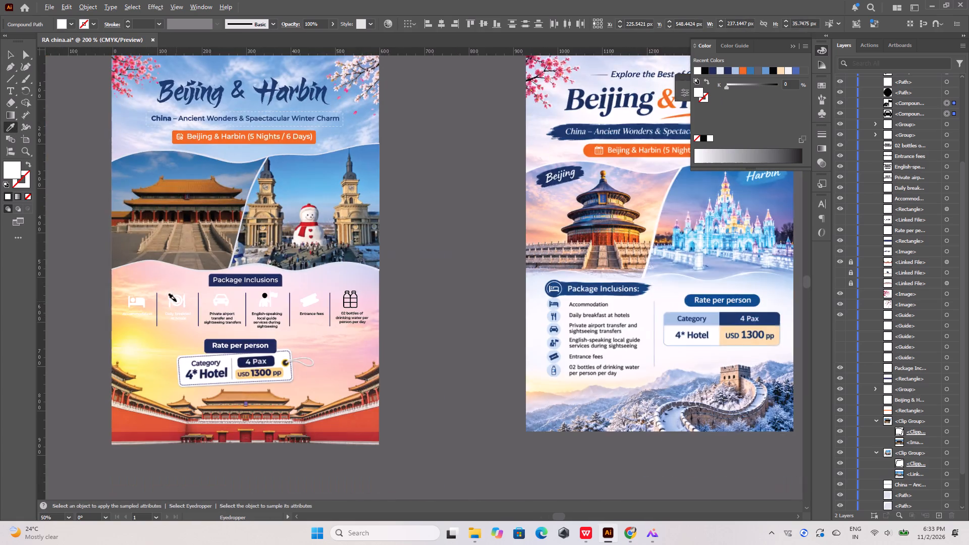
alt+scroll(272, 315, up, 5)
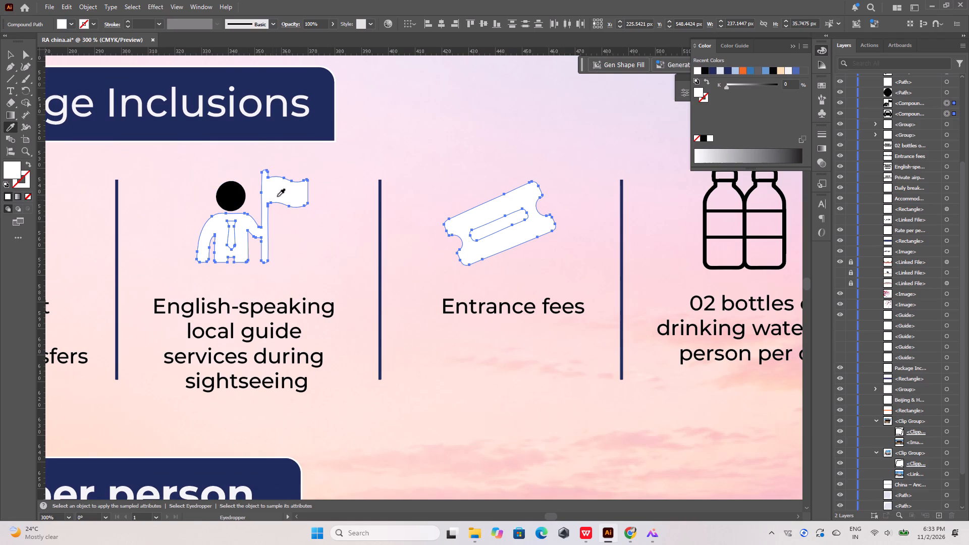
click(9, 52)
click(231, 197)
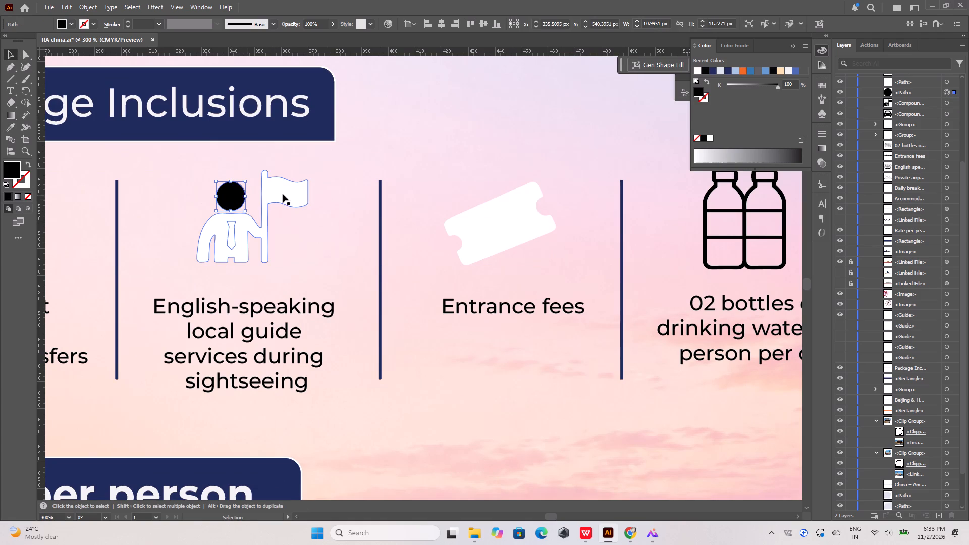
click(283, 194)
shift+click(232, 194)
key(ctrl+g)
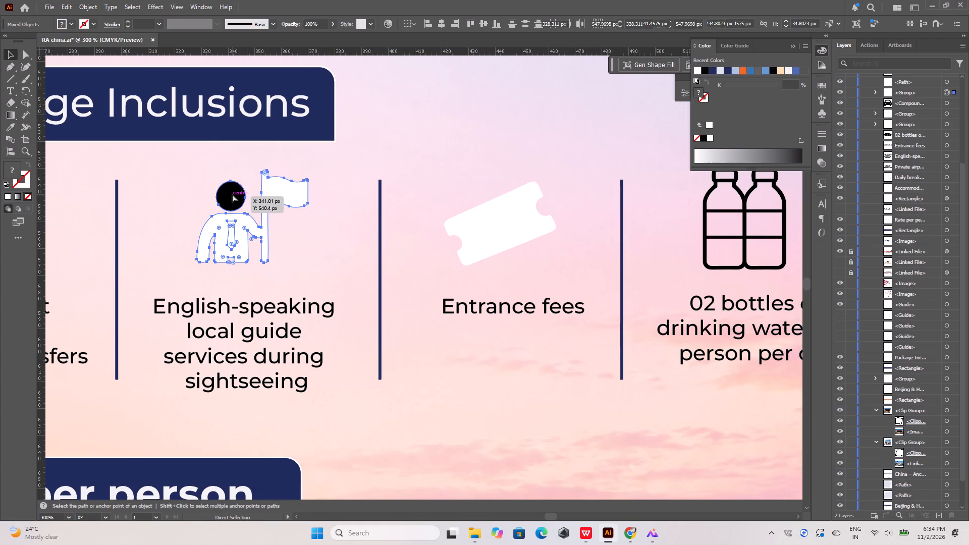
click(235, 196)
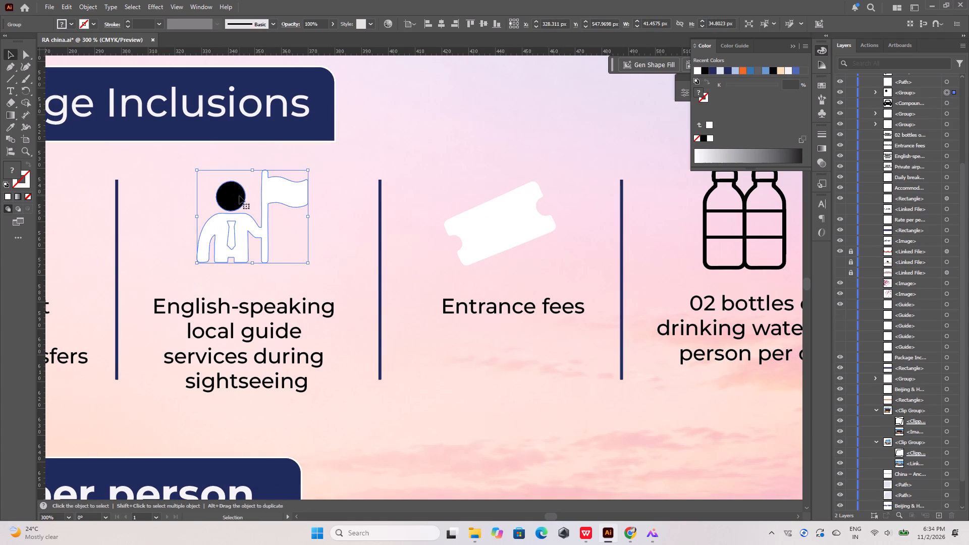
Delete the white inner strip from the ticket icon above Entrance fees.
click(503, 222)
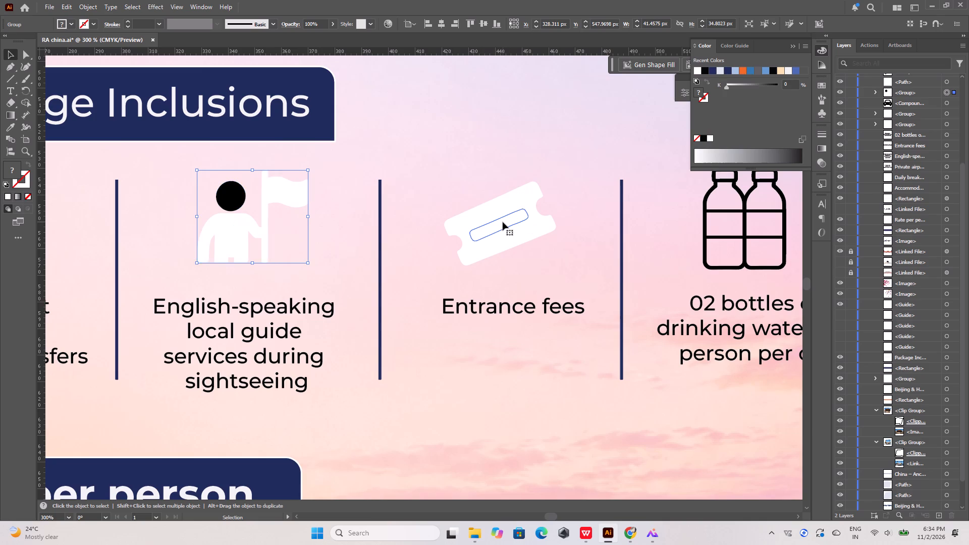
key(Delete)
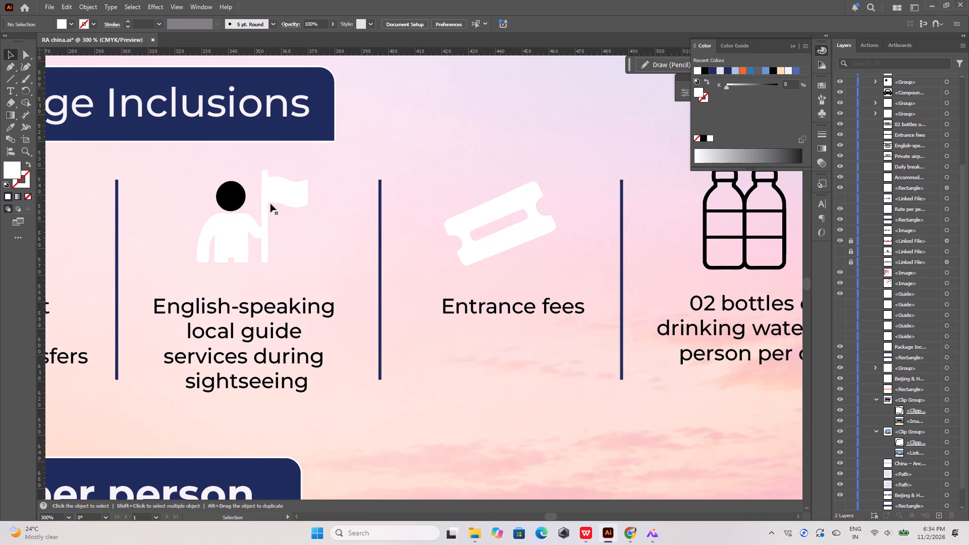
Make the whole grouped tour guide icon white by sampling the ticket icon with the Eyedropper.
click(232, 196)
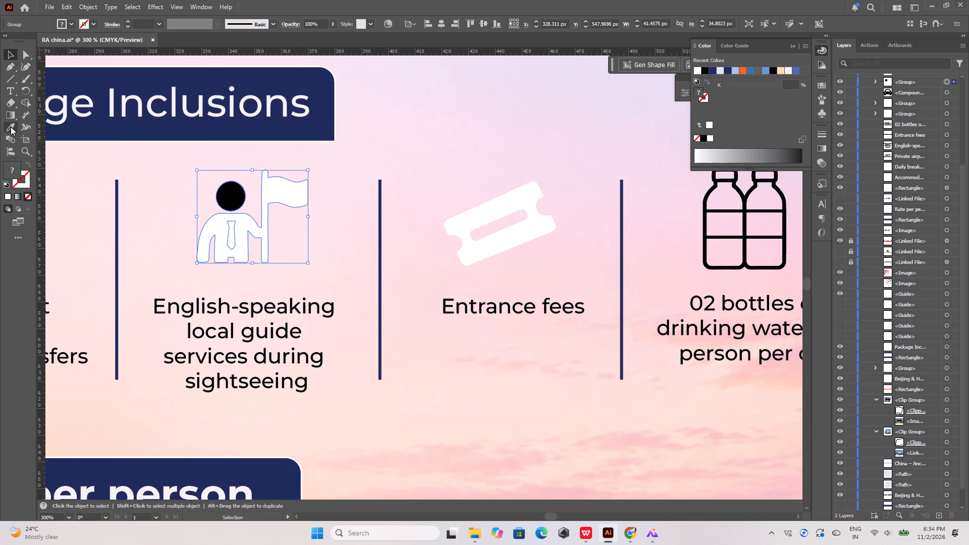
click(11, 127)
click(478, 219)
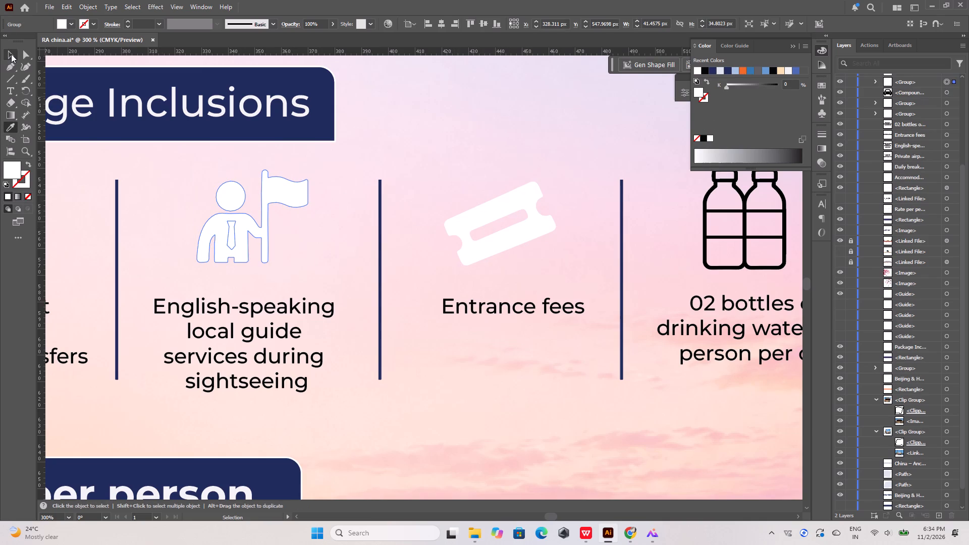
click(11, 54)
Recolour both water bottle outlines white by sampling the ticket icon with the Eyedropper.
alt+scroll(217, 295, down, 2)
alt+scroll(441, 281, up, 2)
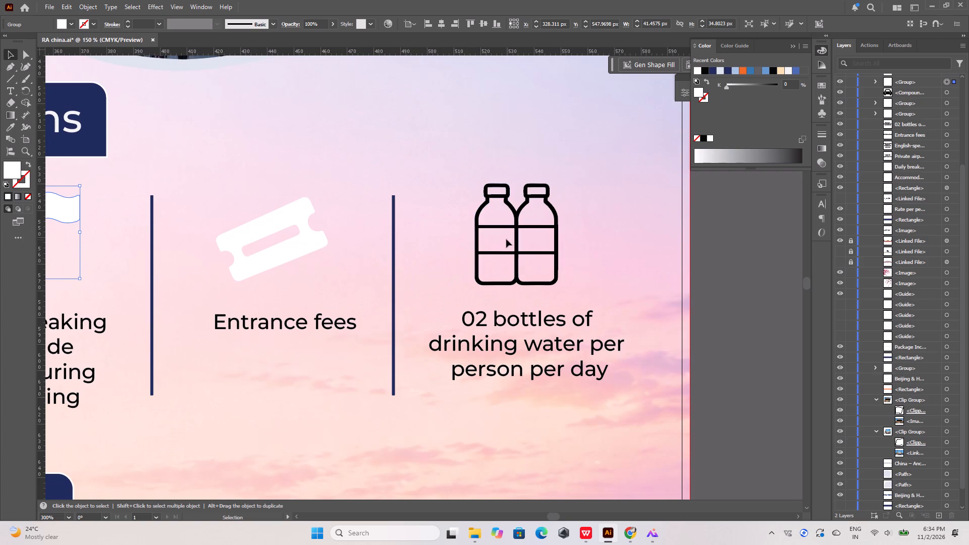
click(510, 227)
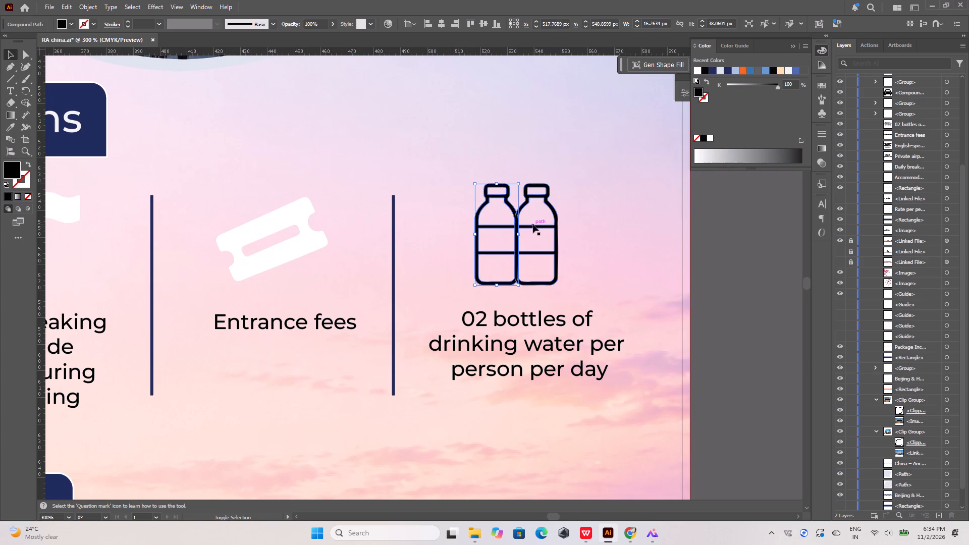
shift+click(533, 225)
click(10, 127)
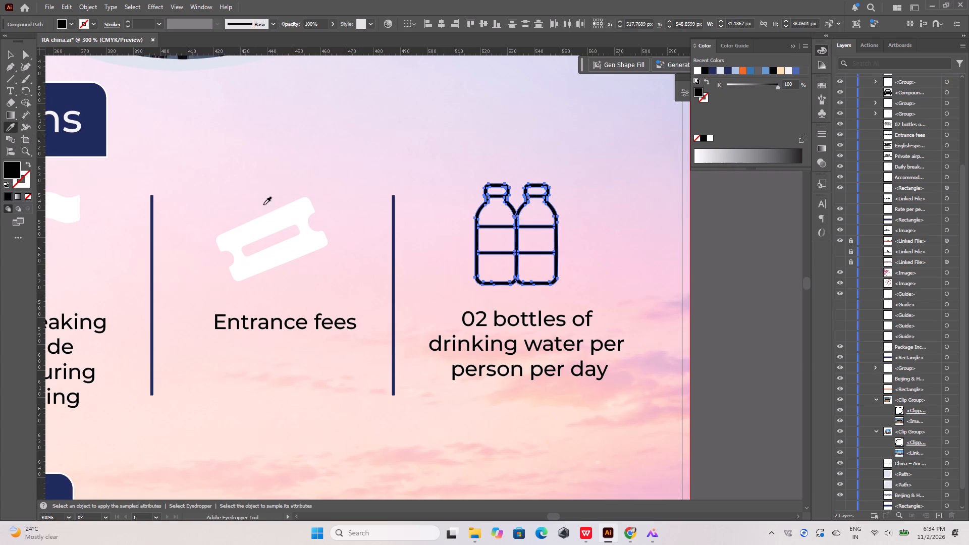
click(277, 222)
click(9, 53)
click(236, 174)
Set the stroke of all five vertical divider lines between the package inclusions to white.
alt+scroll(314, 238, down, 3)
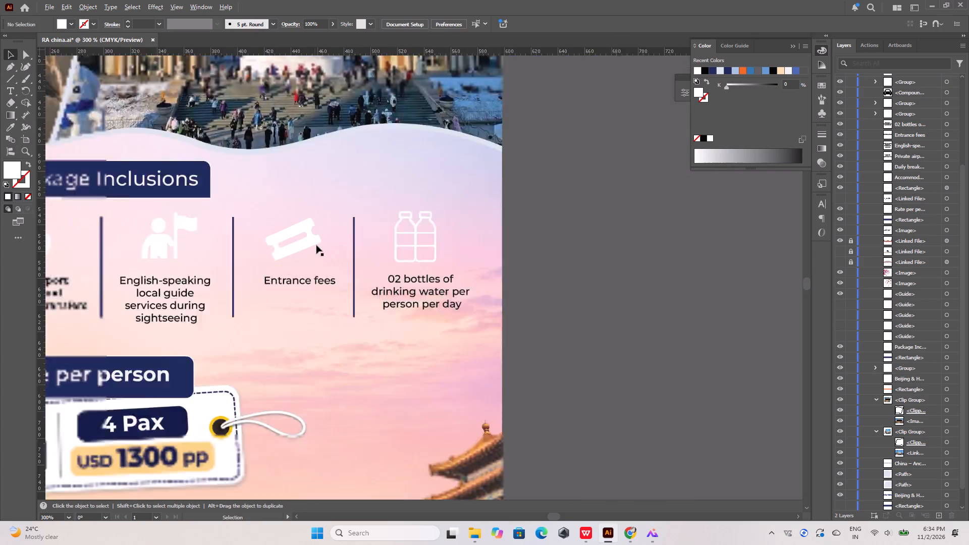
alt+scroll(316, 245, down, 1)
alt+scroll(106, 252, up, 4)
click(89, 253)
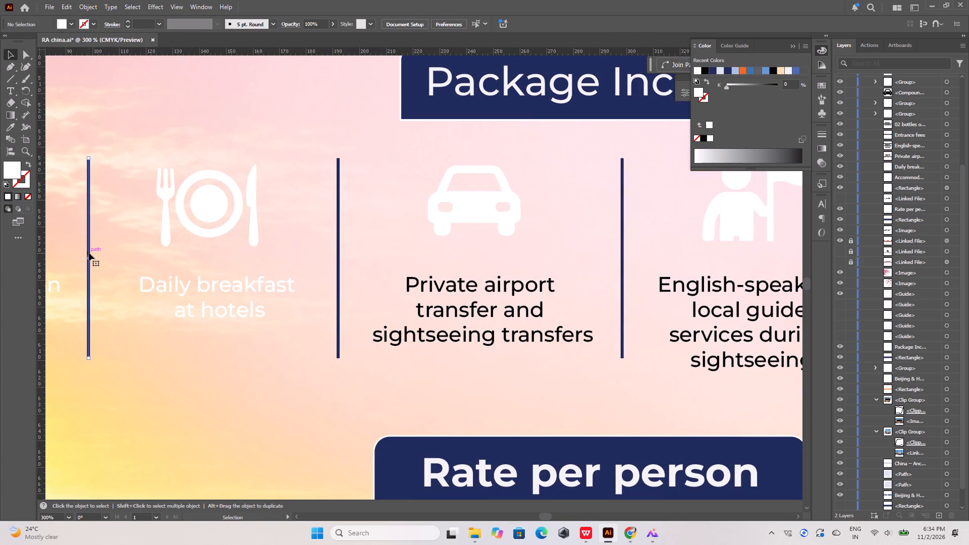
click(29, 183)
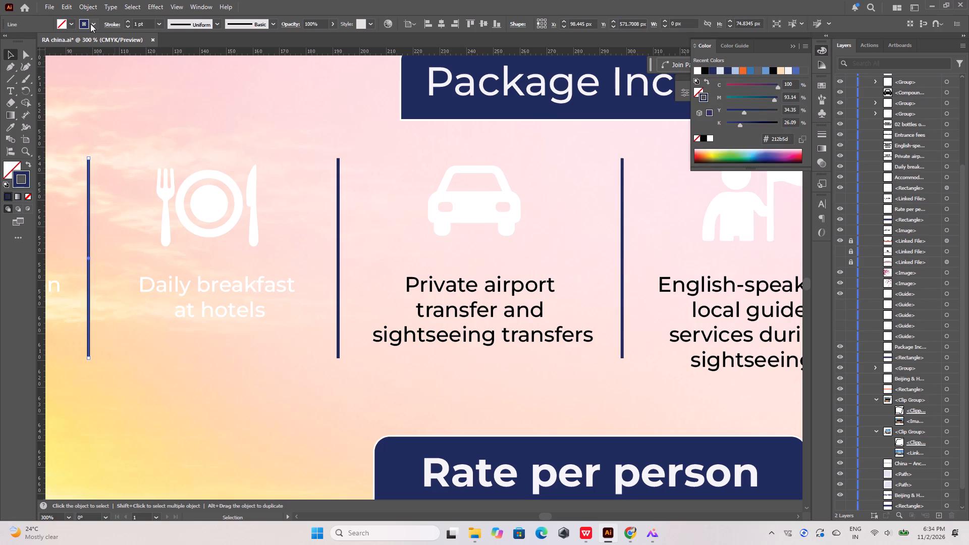
shift+click(337, 215)
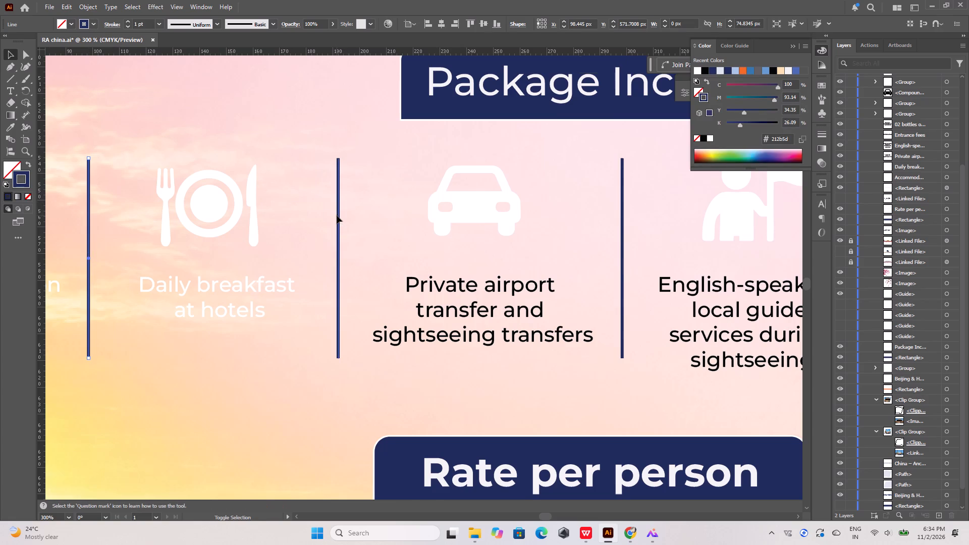
shift+click(621, 237)
alt+scroll(73, 250, down, 4)
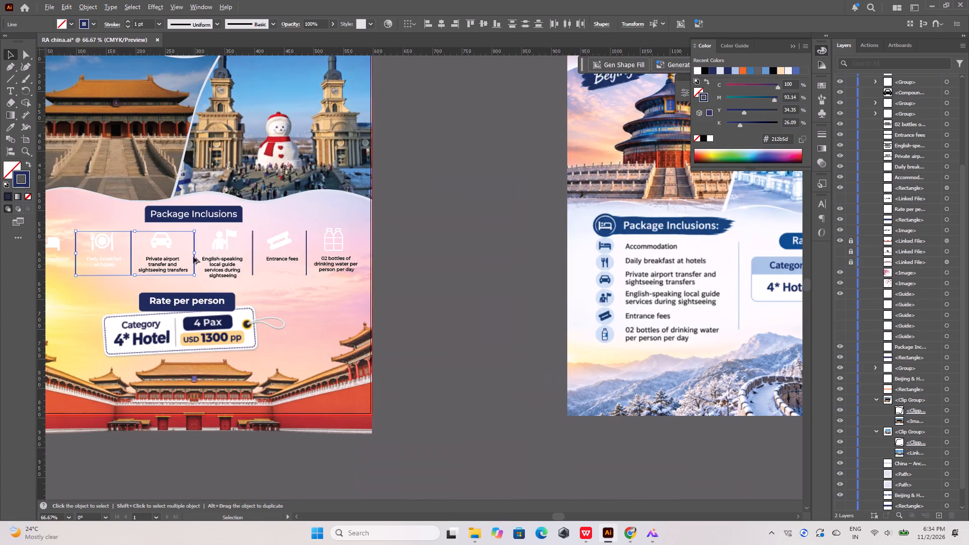
alt+scroll(229, 259, up, 3)
shift+click(296, 242)
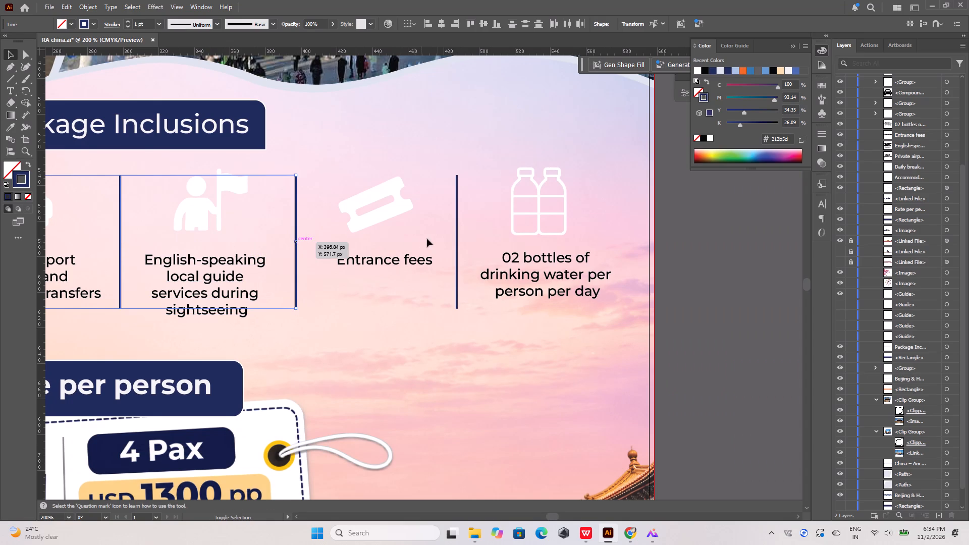
shift+click(456, 239)
click(94, 24)
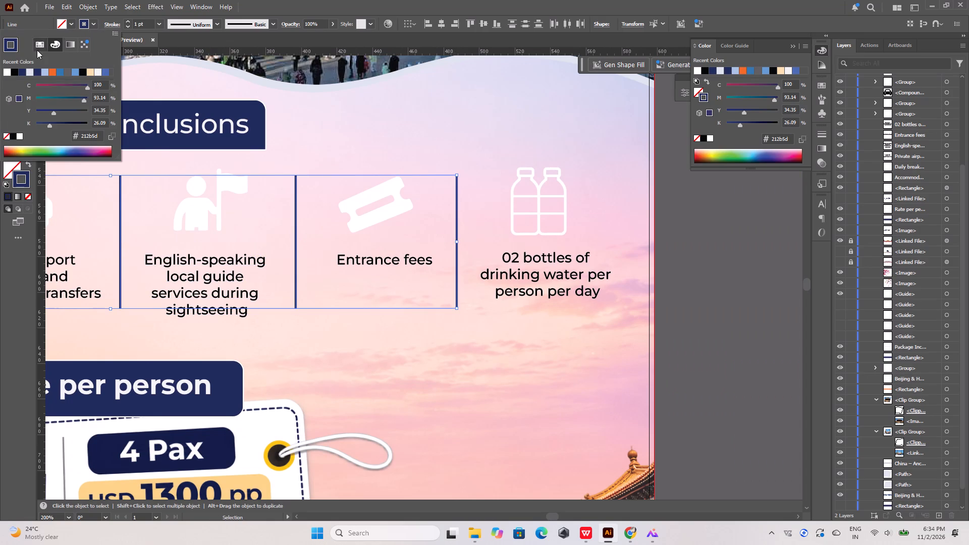
click(8, 72)
click(370, 155)
alt+scroll(396, 207, down, 3)
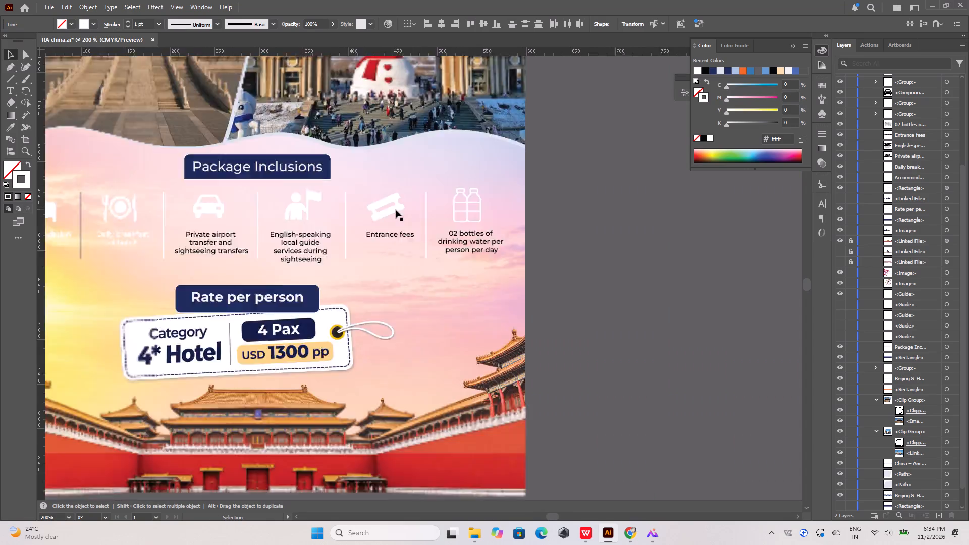
Set the text fill of the "Private airport transfer and sightseeing transfers" label to white.
click(176, 264)
alt+scroll(272, 225, up, 1)
double_click(272, 225)
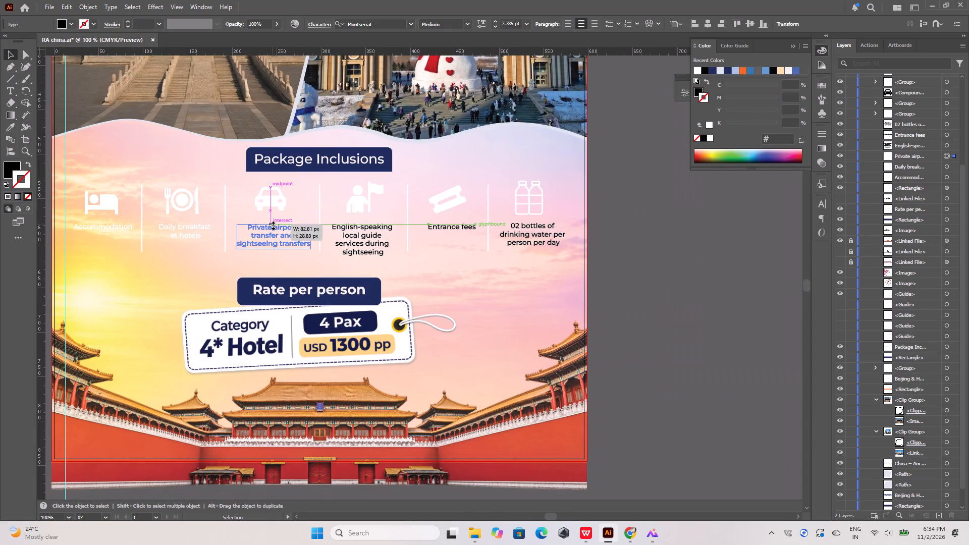
double_click(267, 233)
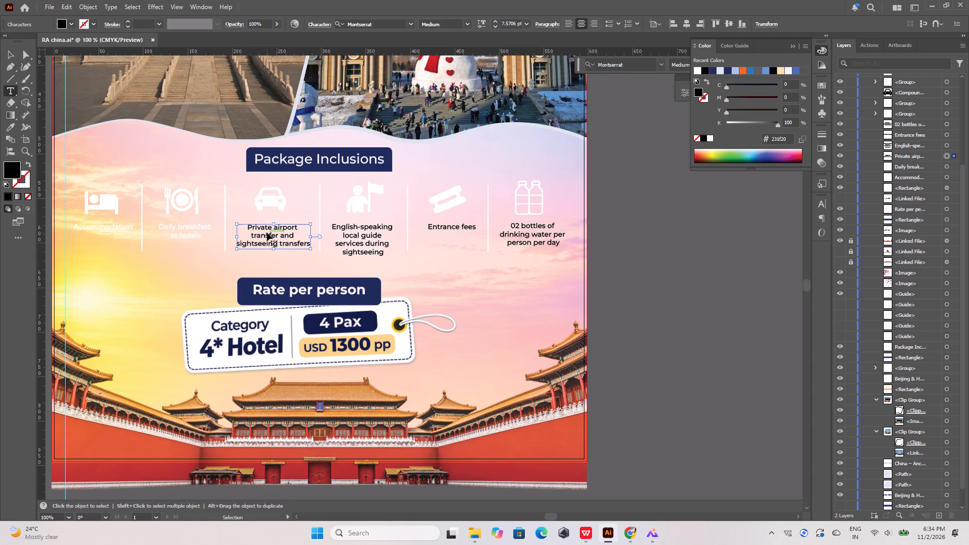
click(267, 233)
key(ctrl+a)
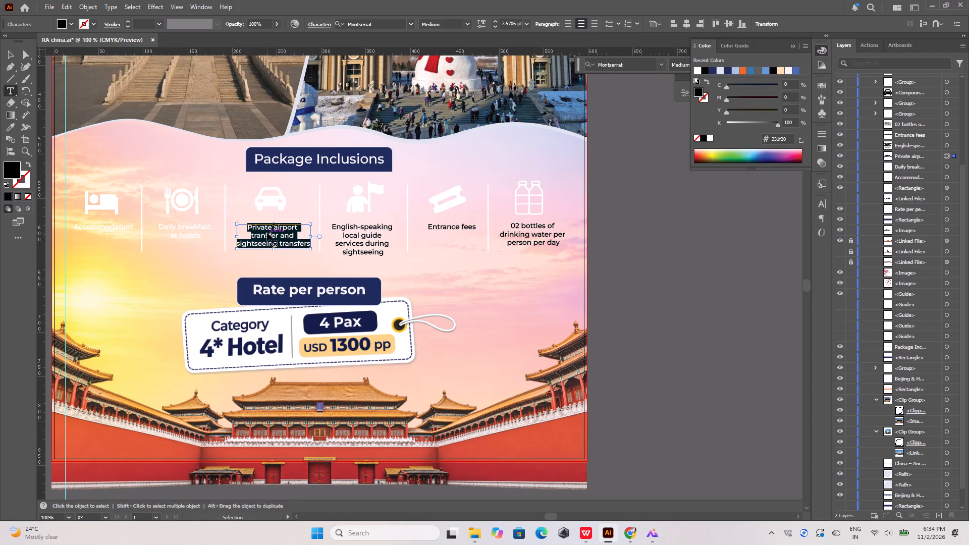
click(74, 22)
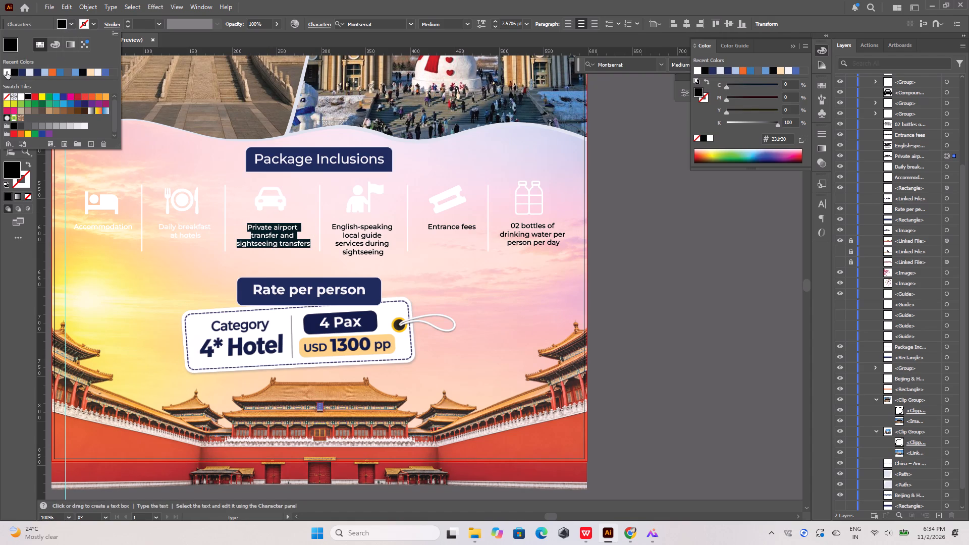
click(6, 71)
click(235, 118)
Set the text fill of the "English-speaking local guide services during sightseeing" label to white.
click(362, 236)
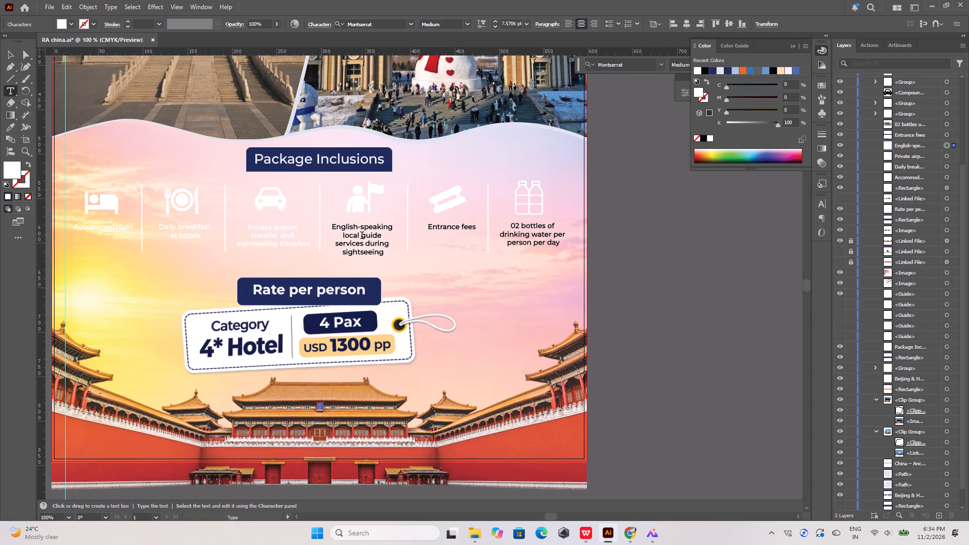
key(ctrl+a)
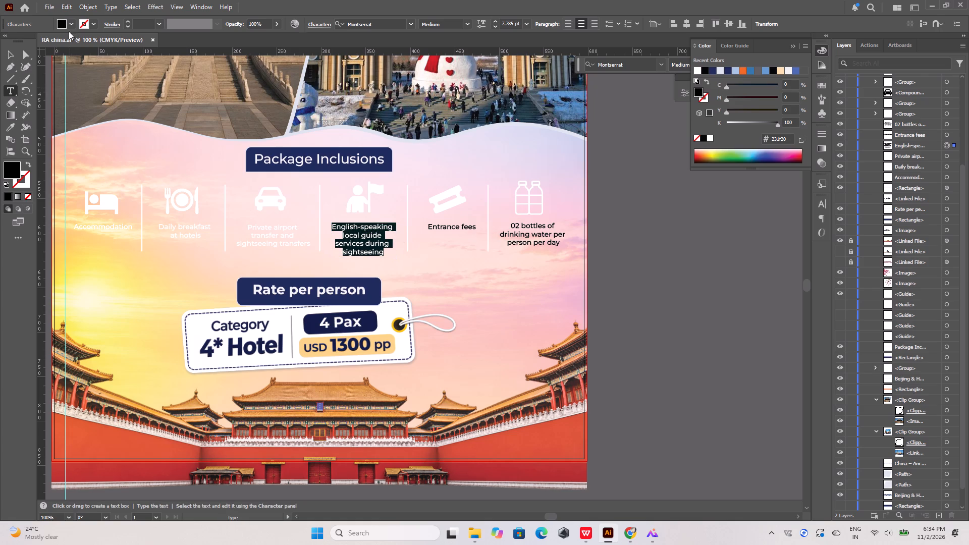
click(67, 24)
click(7, 71)
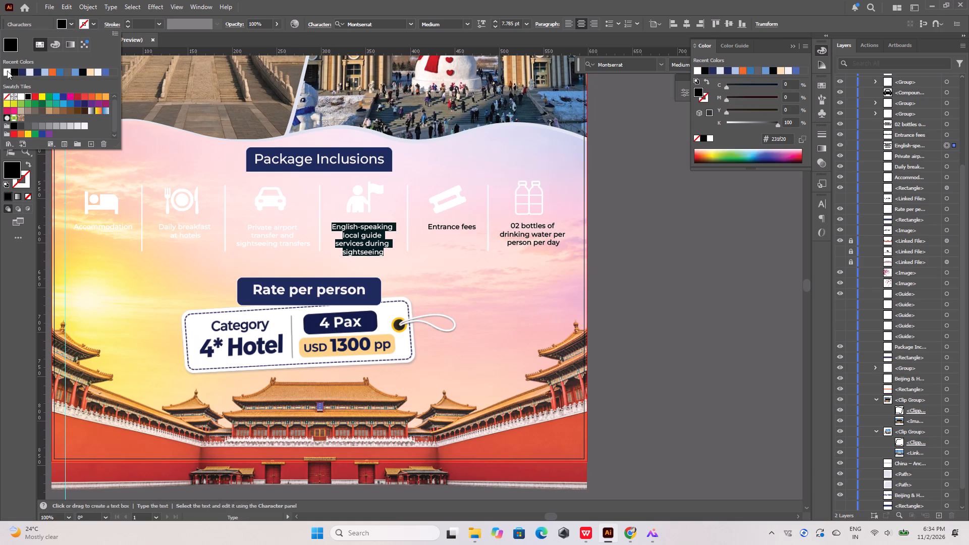
Set the text fill of the "Entrance fees" label to white.
click(446, 228)
double_click(446, 228)
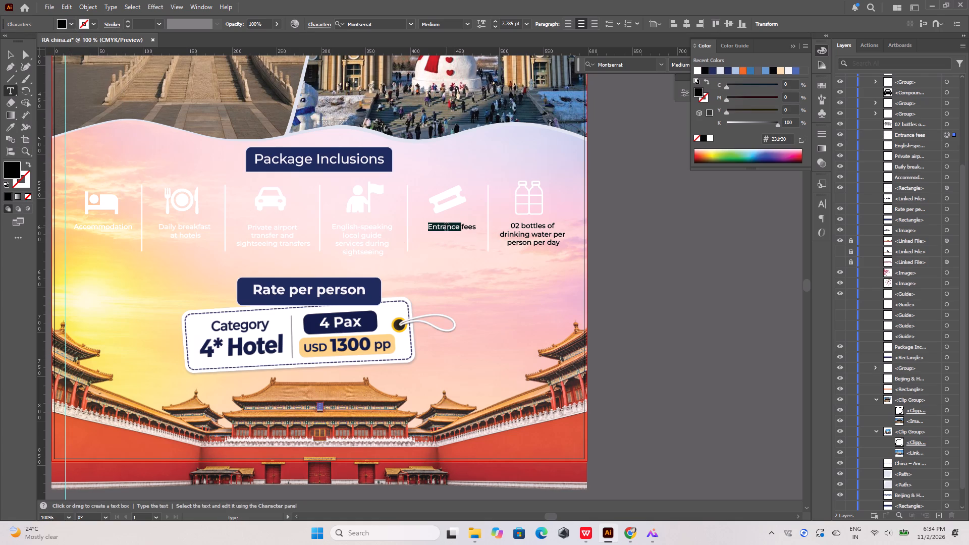
key(ctrl+a)
click(71, 22)
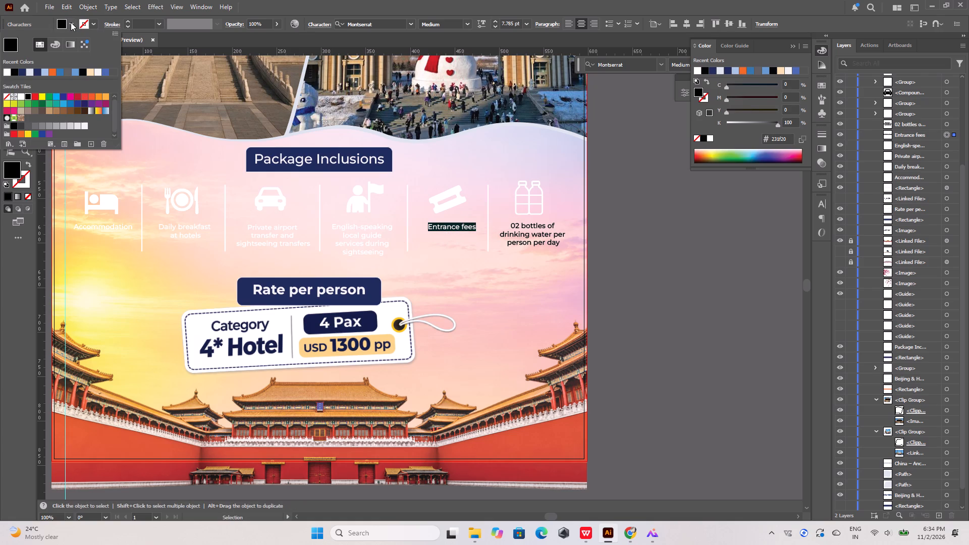
click(6, 74)
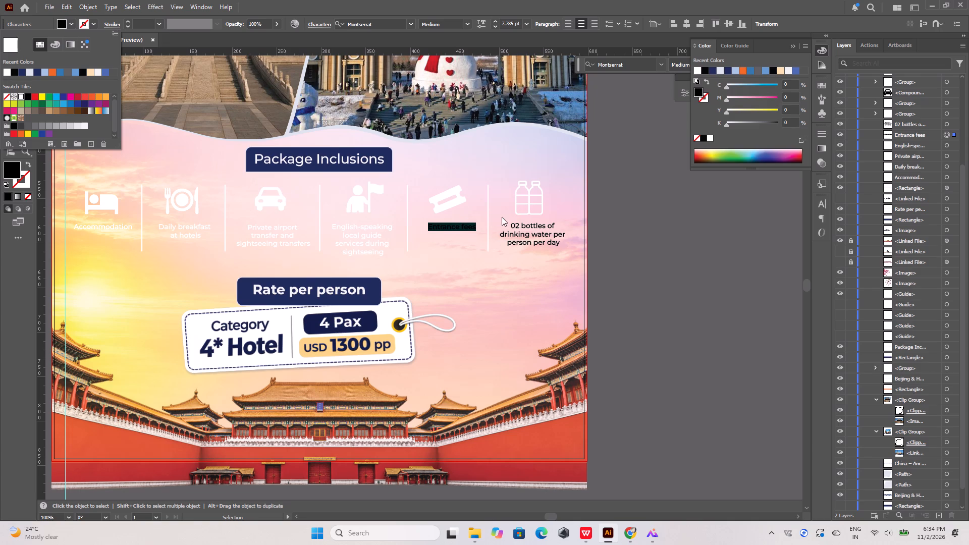
Set the text fill of the "02 bottles of drinking water per person per day" label to white.
click(518, 223)
double_click(518, 228)
key(ctrl+a)
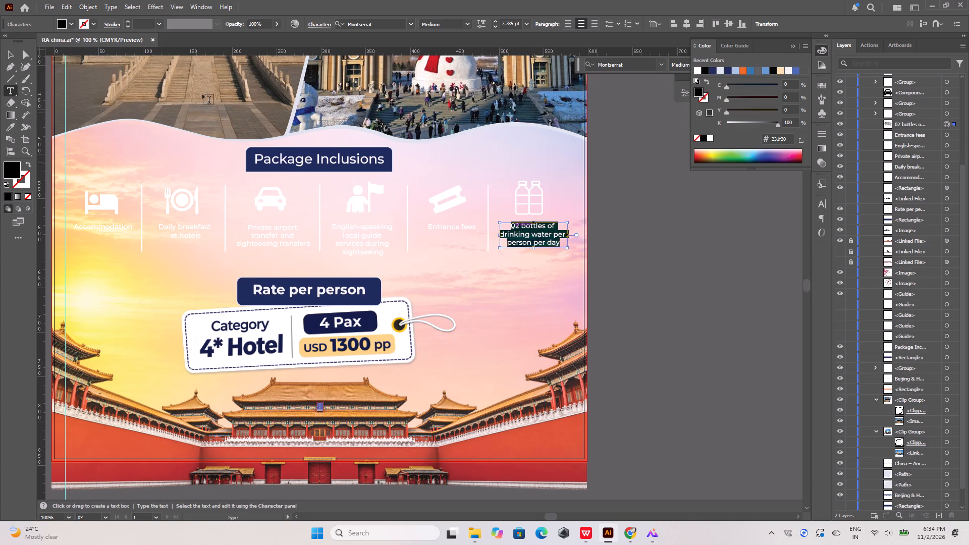
click(69, 23)
click(8, 69)
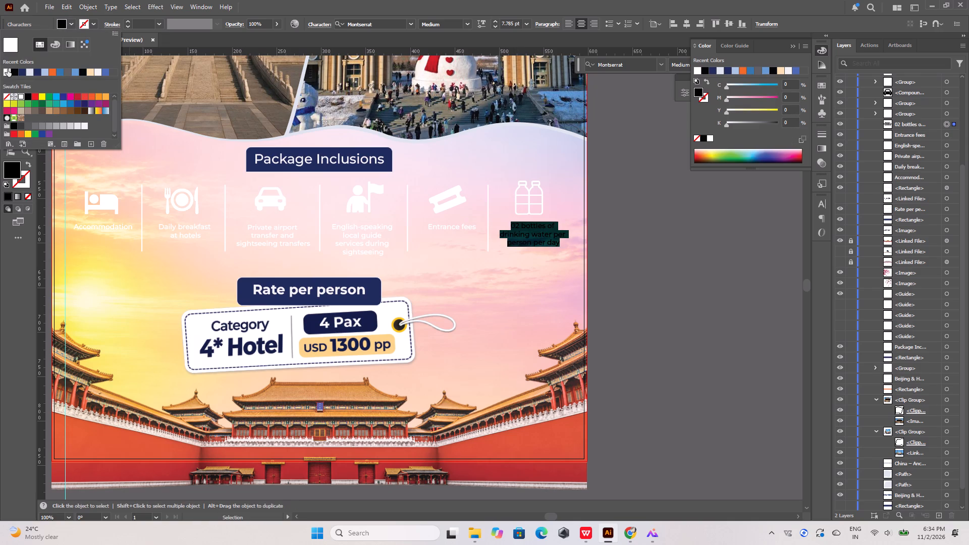
click(690, 209)
click(530, 166)
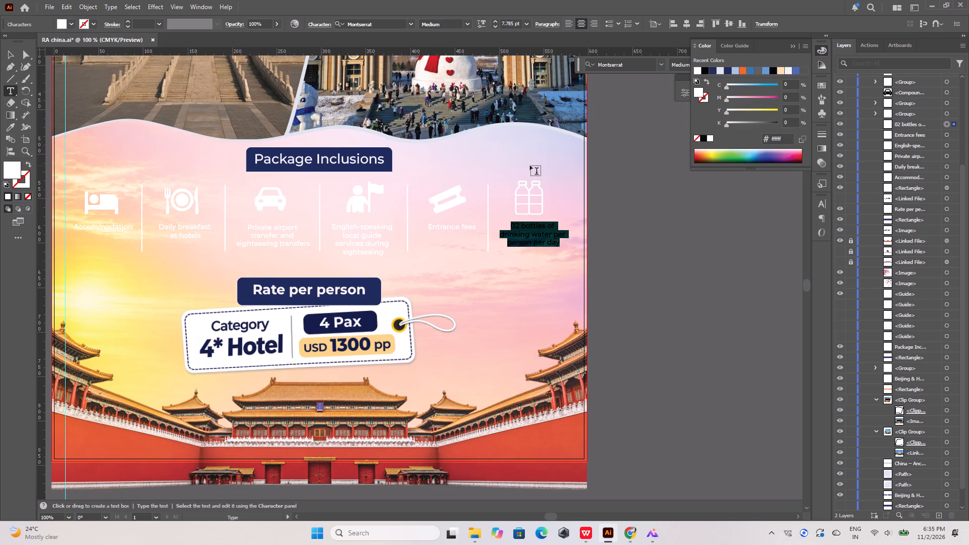
Make the hidden navy rounded rectangle behind the package inclusions visible.
click(838, 200)
click(838, 200)
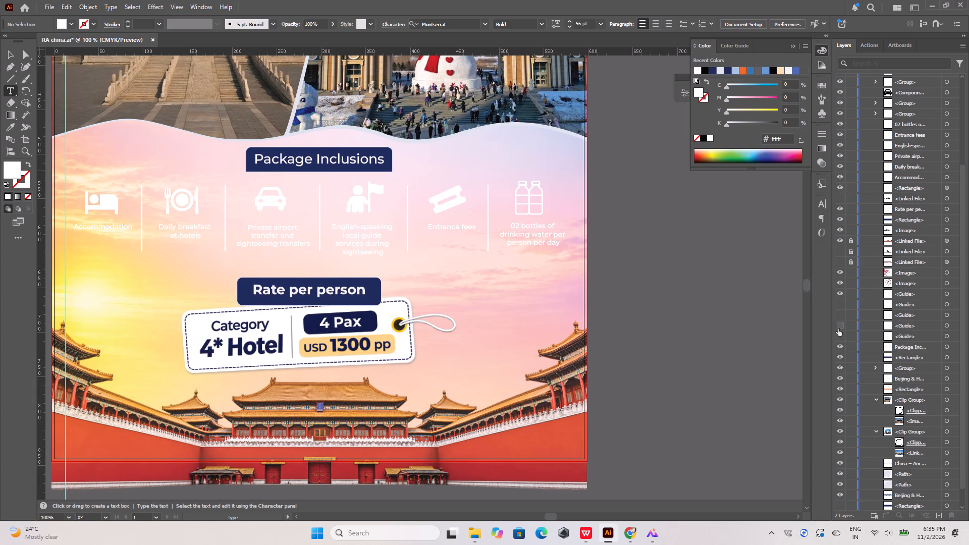
scroll(850, 324, down, 11)
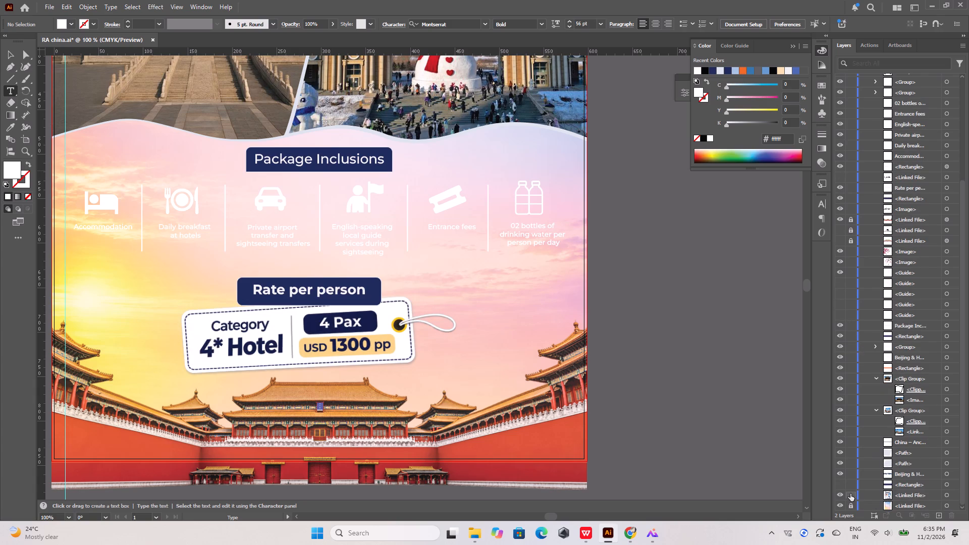
click(839, 486)
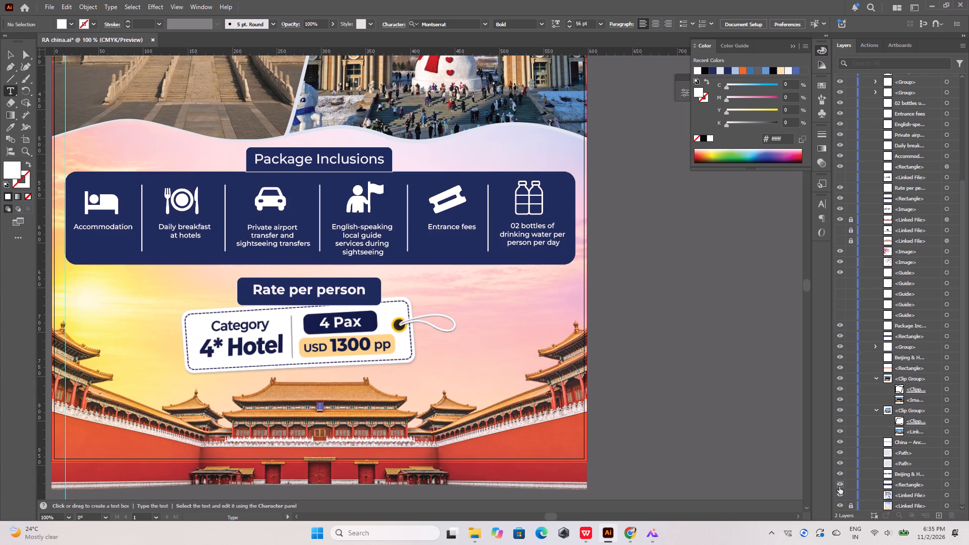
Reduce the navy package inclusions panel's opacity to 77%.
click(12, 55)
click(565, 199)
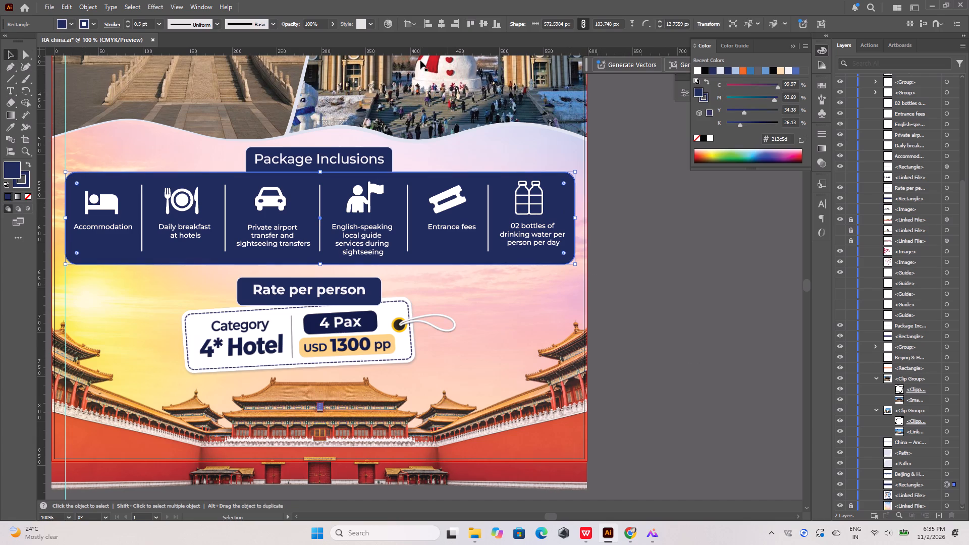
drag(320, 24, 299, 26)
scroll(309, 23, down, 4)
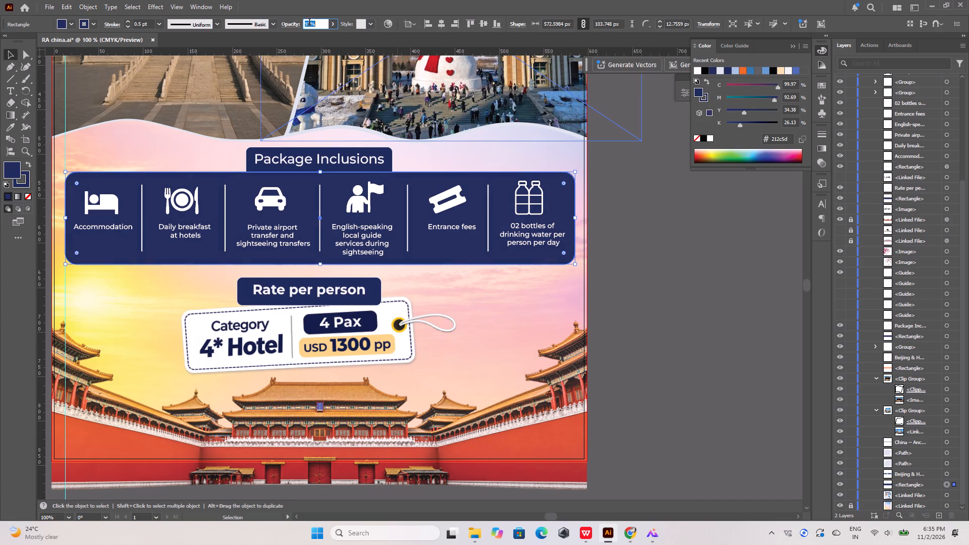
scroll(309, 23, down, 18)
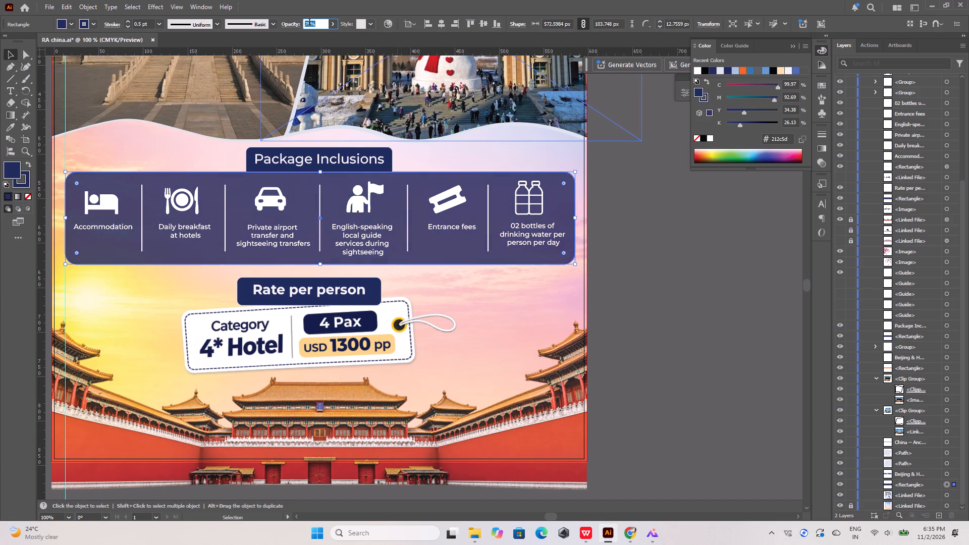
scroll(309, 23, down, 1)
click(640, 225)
Set the navy package inclusions panel's opacity to 92%.
alt+scroll(503, 275, down, 2)
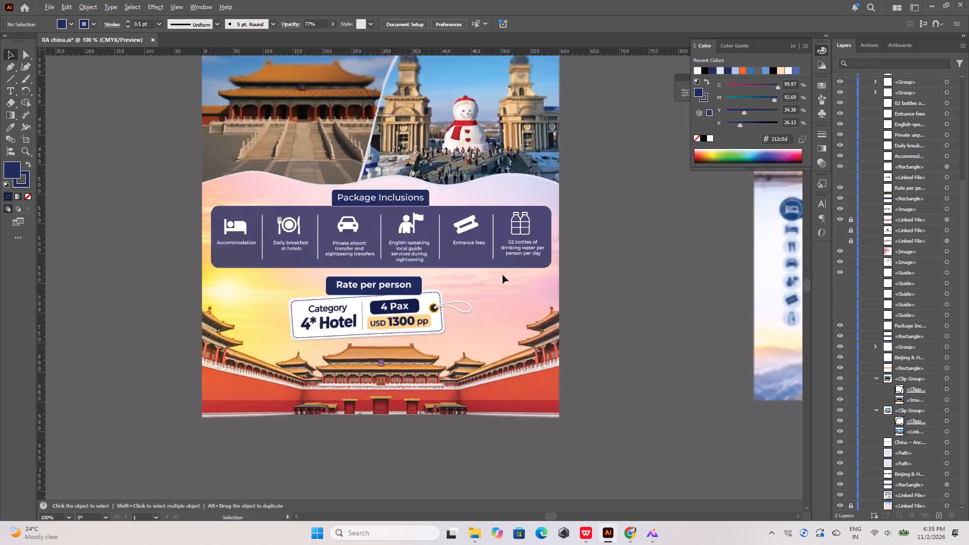
alt+scroll(503, 275, down, 1)
click(558, 220)
alt+scroll(512, 241, up, 3)
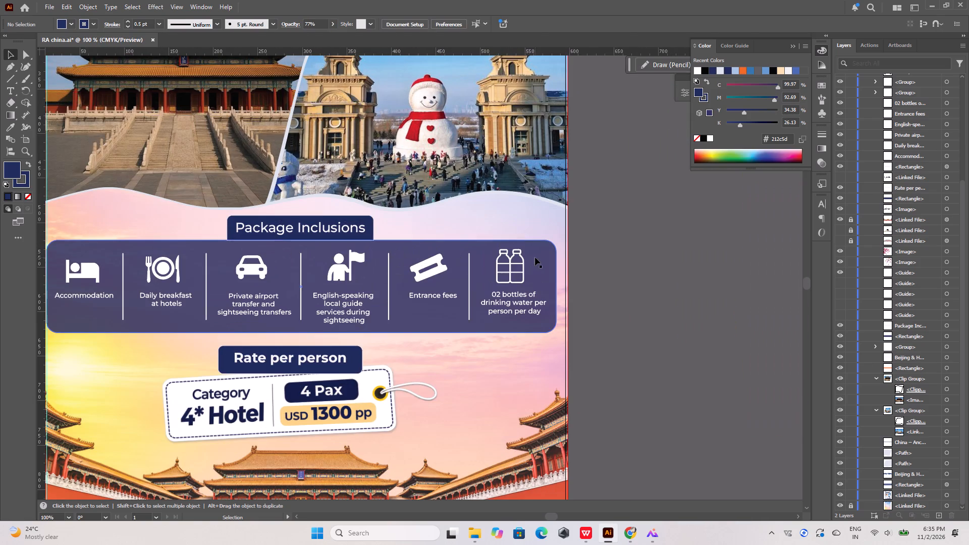
click(536, 256)
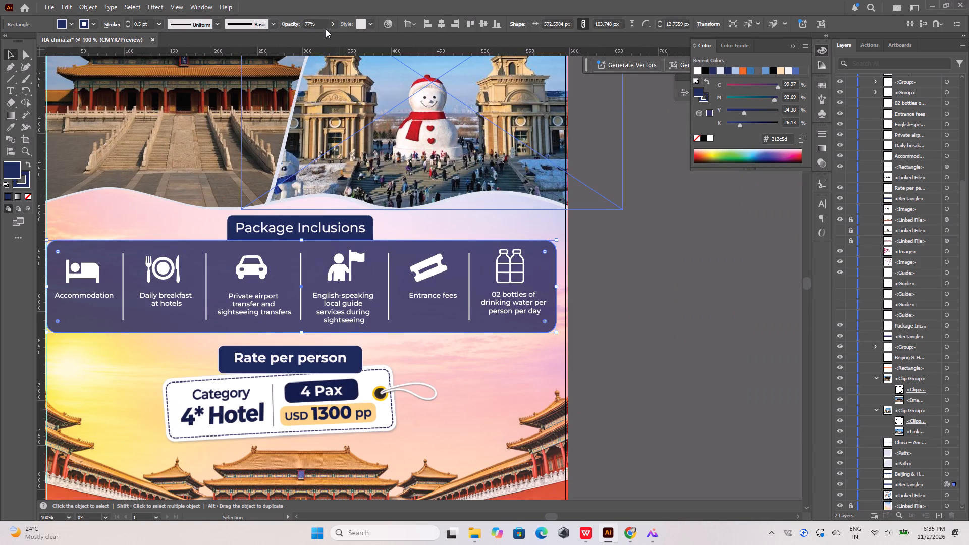
drag(322, 24, 301, 26)
scroll(306, 25, up, 16)
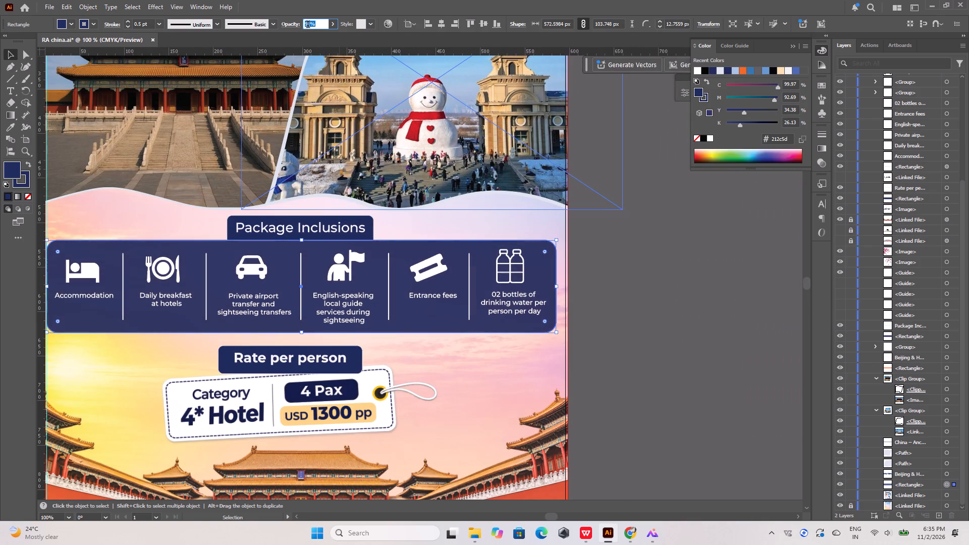
scroll(308, 25, up, 3)
scroll(308, 25, down, 4)
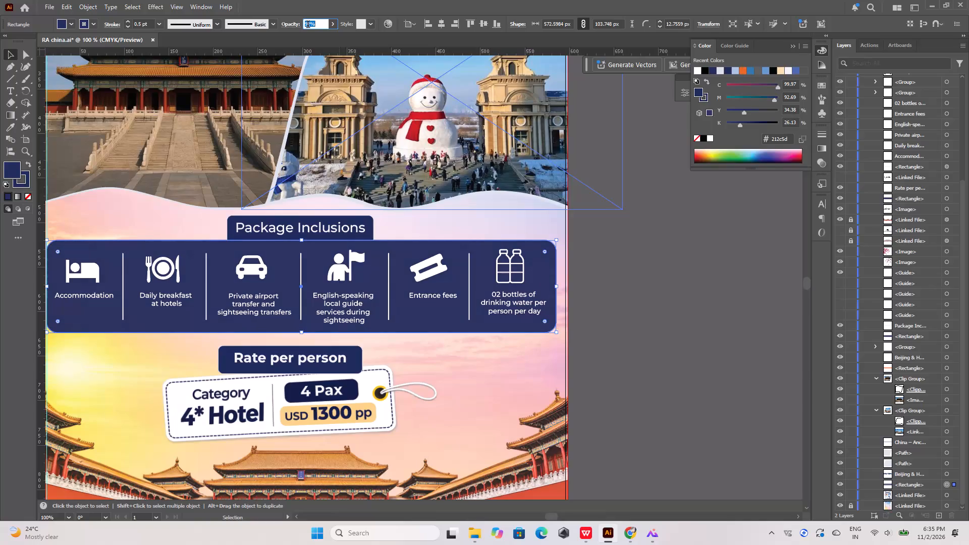
click(636, 266)
alt+scroll(516, 284, down, 2)
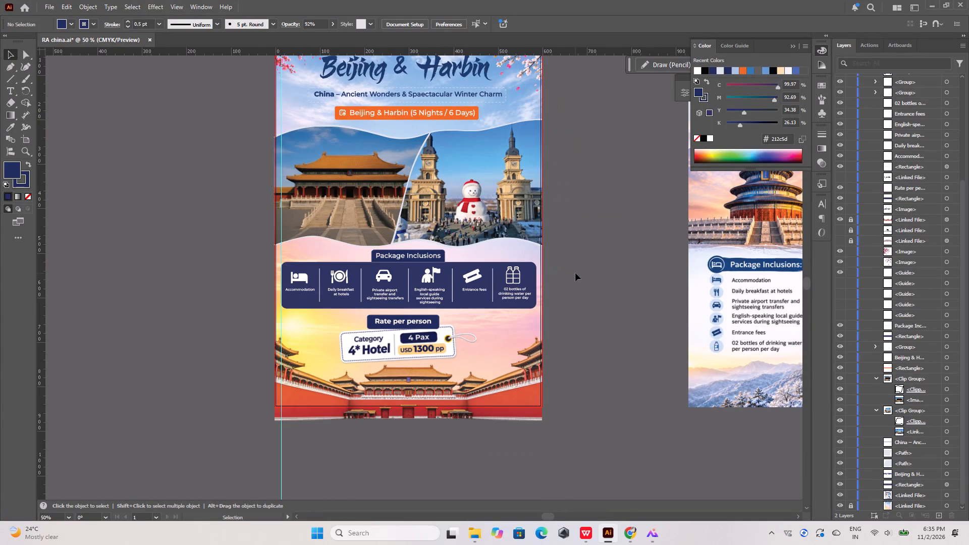
click(575, 273)
Bring the navy panel with its icons, labels and divider lines to the front, leaving out the Package Inclusions title.
alt+scroll(454, 275, up, 4)
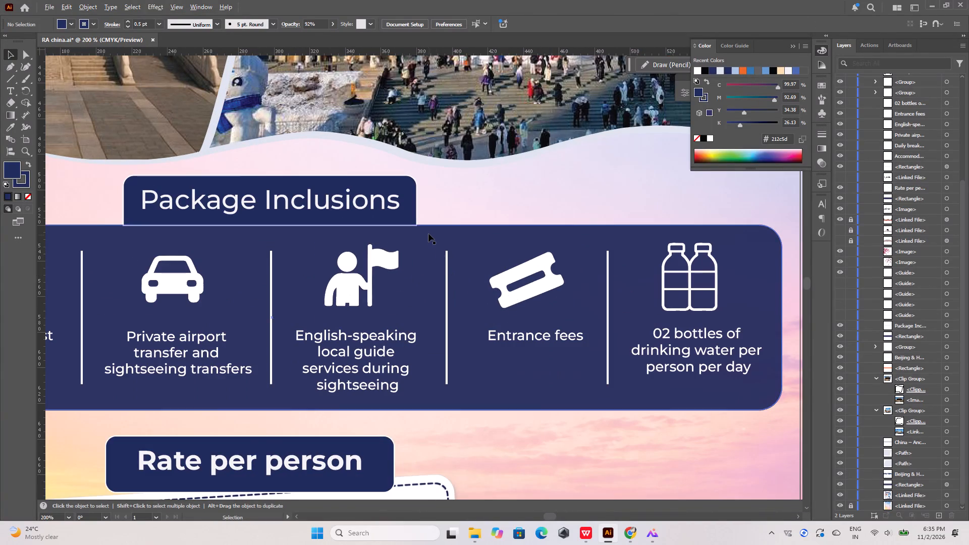
alt+scroll(428, 234, up, 3)
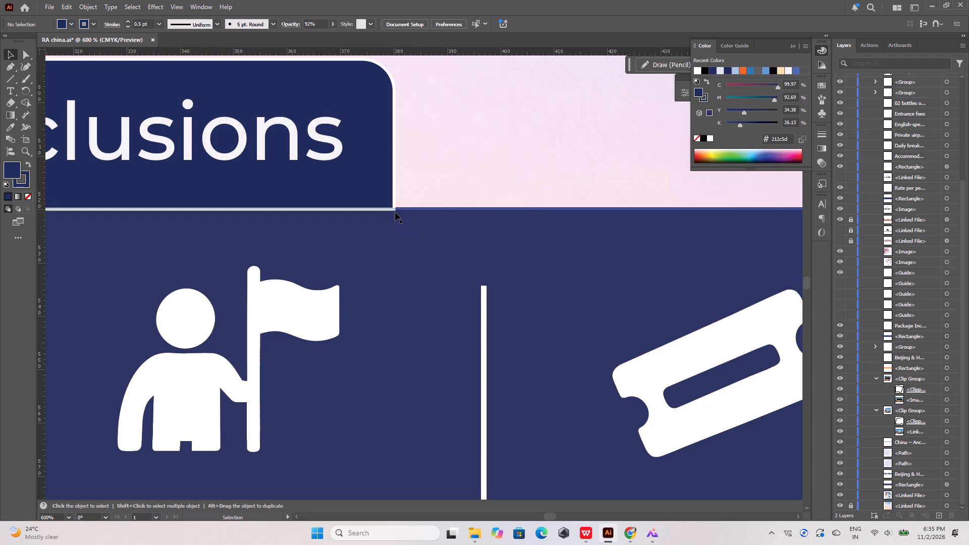
click(395, 212)
click(411, 217)
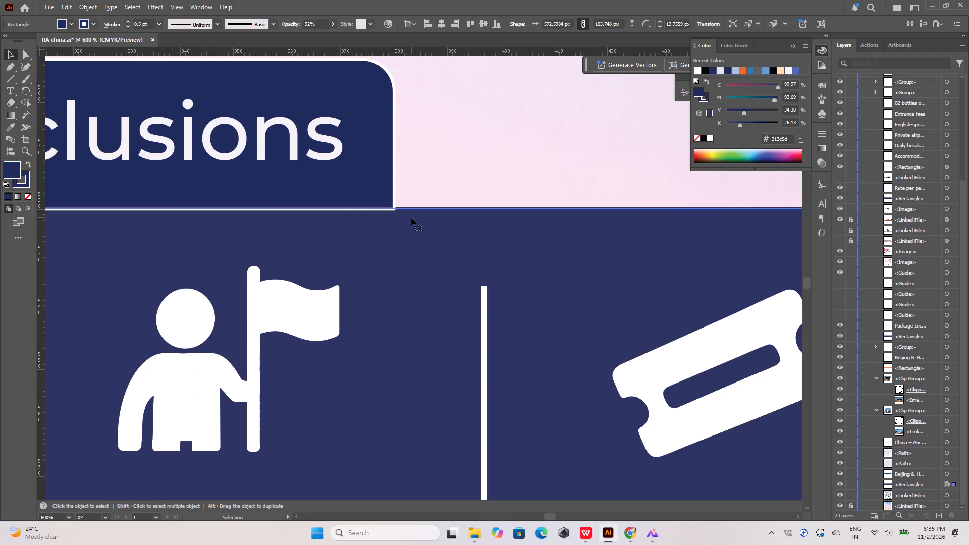
alt+scroll(430, 286, down, 6)
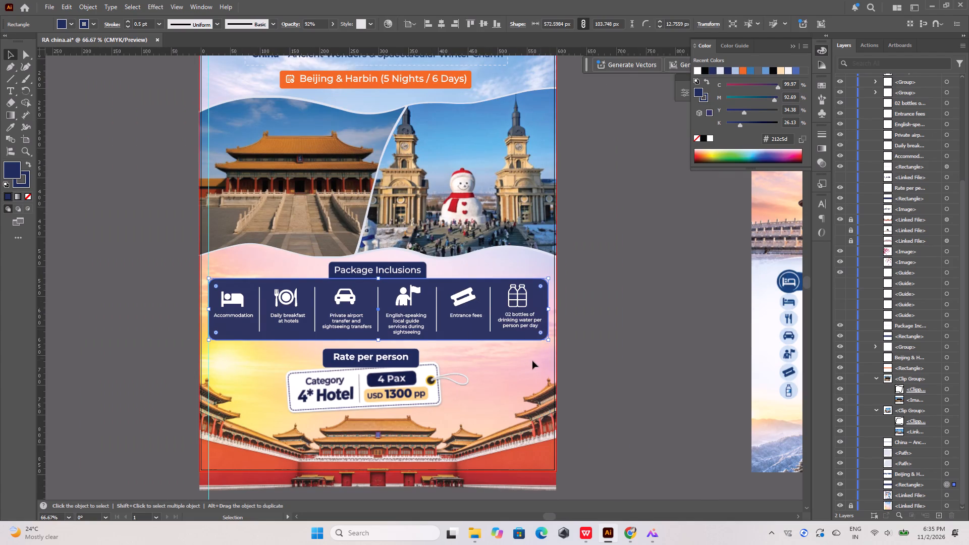
click(527, 363)
click(533, 268)
drag(553, 281, 220, 344)
right_click(289, 316)
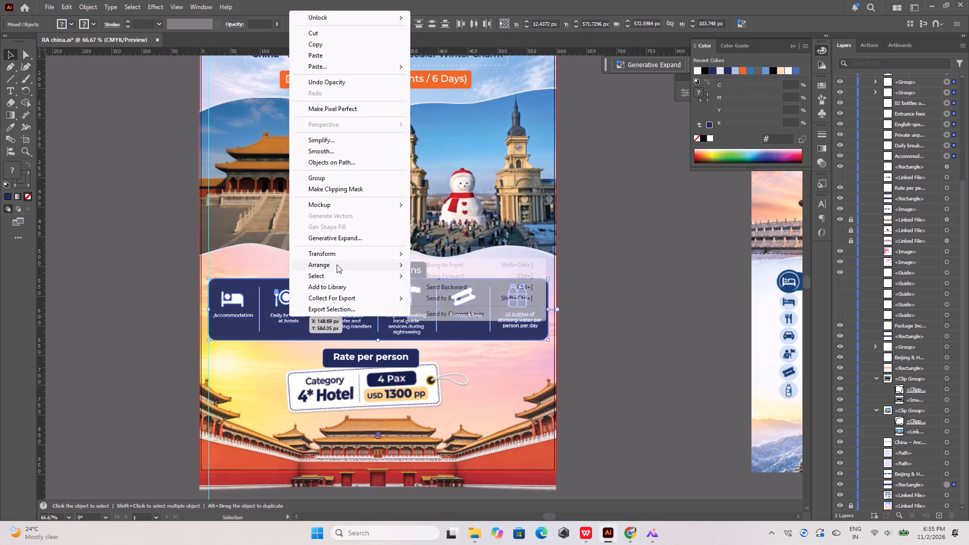
click(337, 264)
click(432, 265)
click(491, 263)
alt+scroll(410, 280, up, 2)
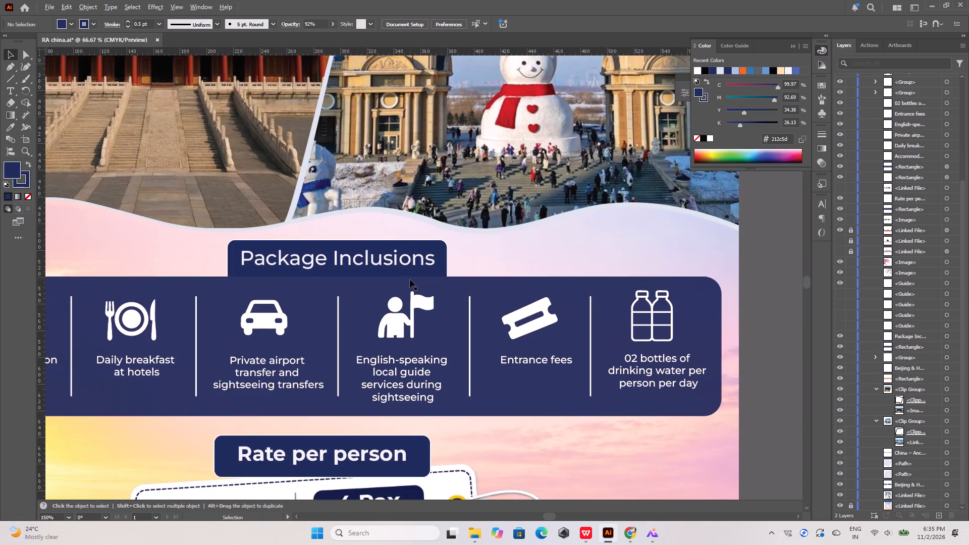
click(474, 252)
alt+scroll(444, 310, down, 2)
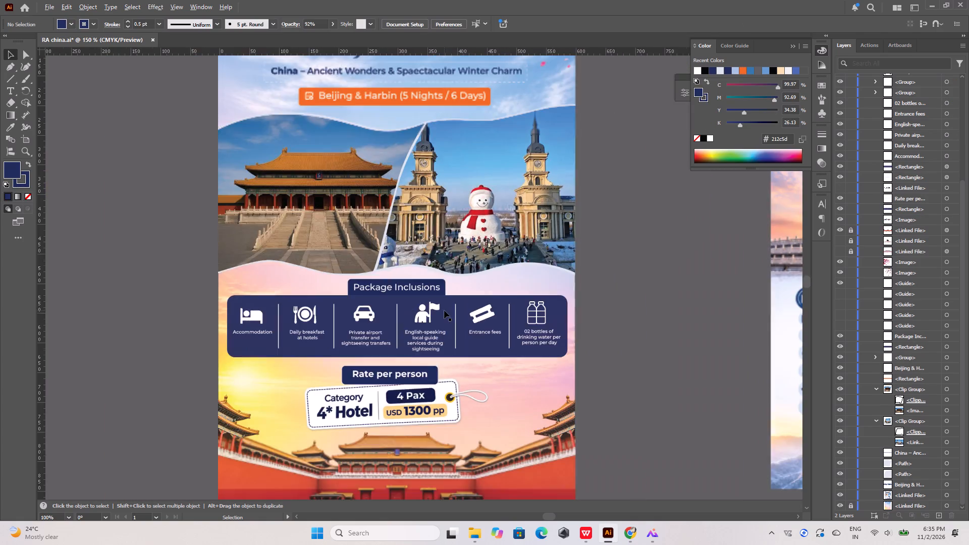
Set the opacity of the navy box behind the Package Inclusions title to 92%.
alt+scroll(443, 292, up, 7)
alt+scroll(443, 292, down, 2)
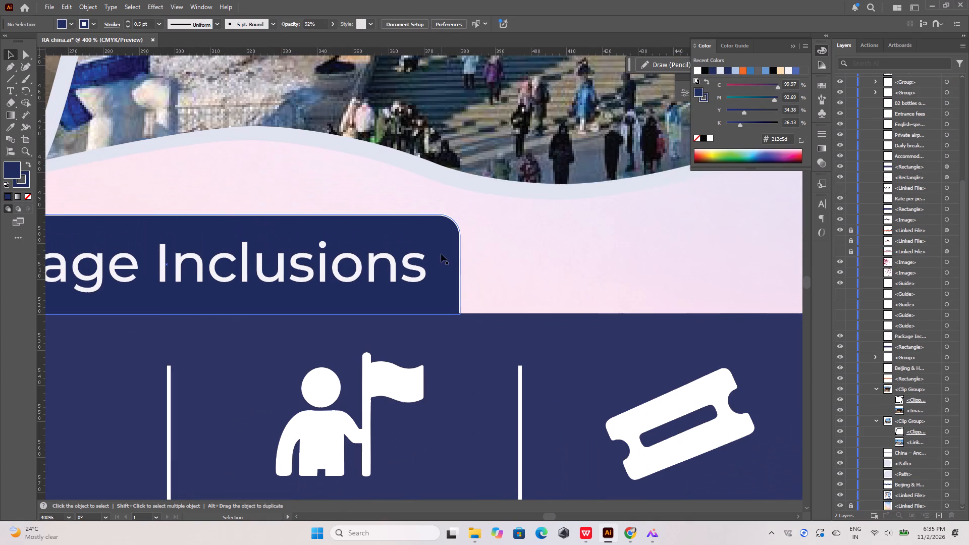
click(441, 254)
click(470, 373)
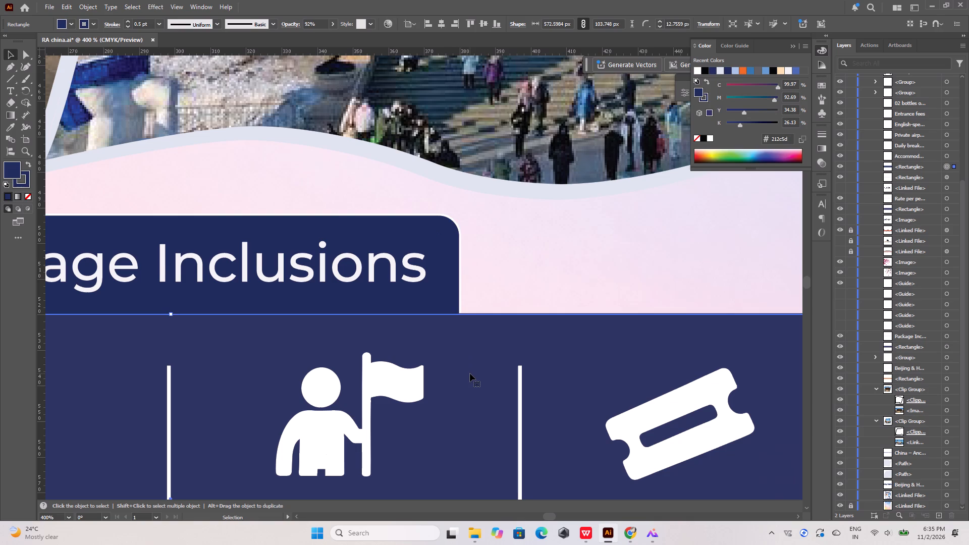
click(427, 231)
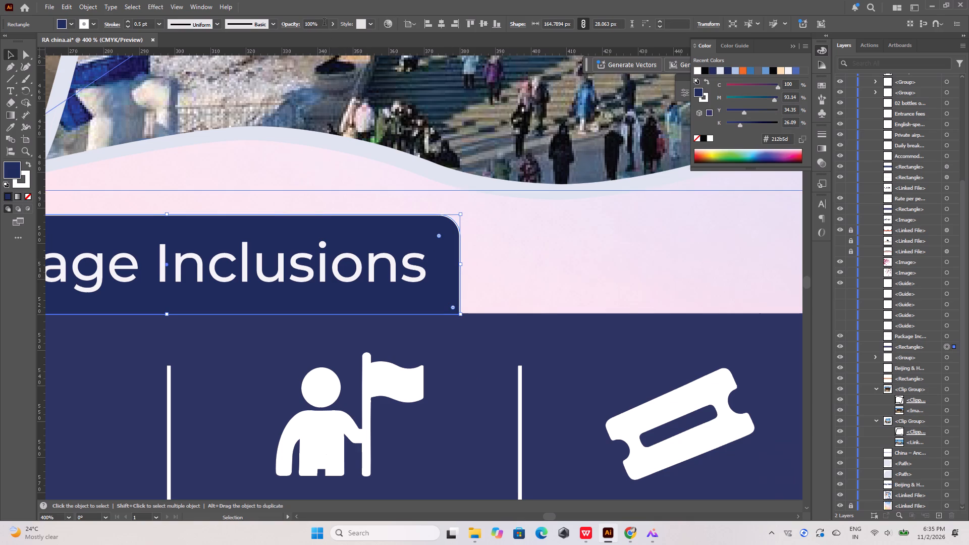
drag(324, 23, 284, 23)
text(92)
key(Return)
click(576, 252)
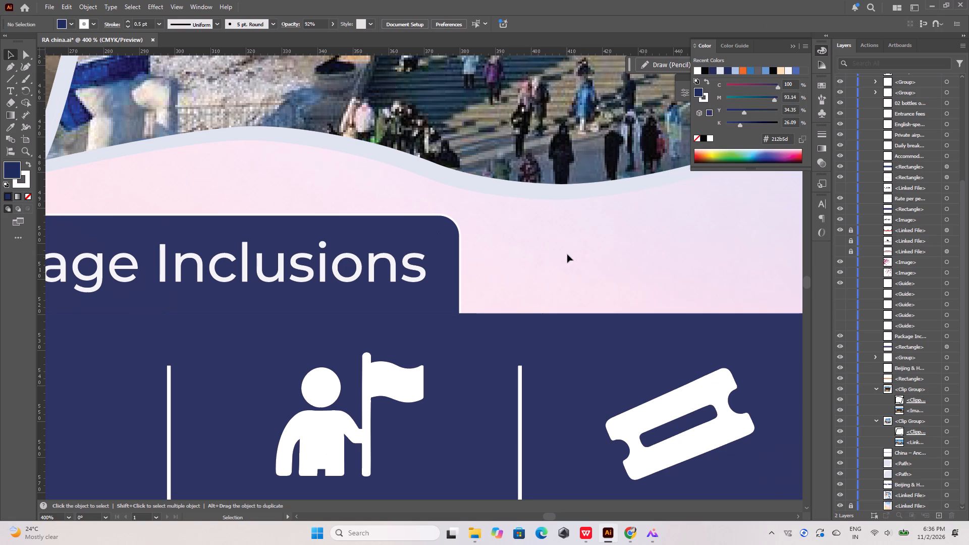
alt+scroll(369, 246, down, 2)
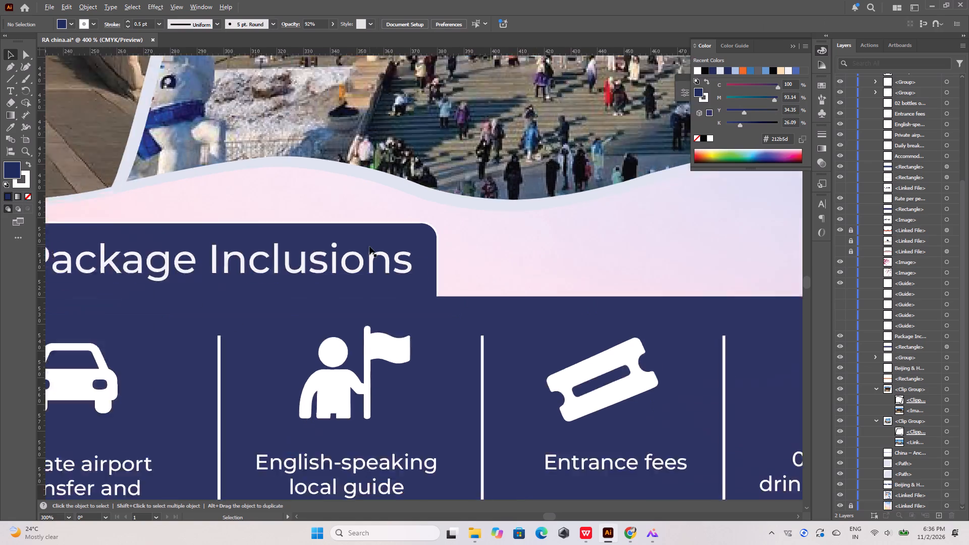
alt+scroll(369, 246, down, 6)
click(495, 230)
alt+scroll(419, 246, up, 2)
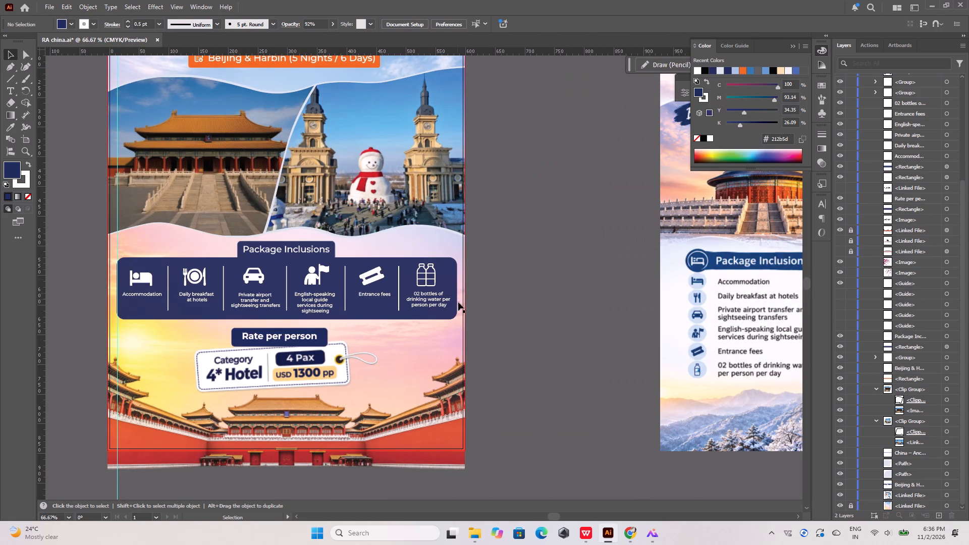
click(510, 328)
Save the flyer as a new Illustrator file named RA china2 in the RA folder.
click(52, 6)
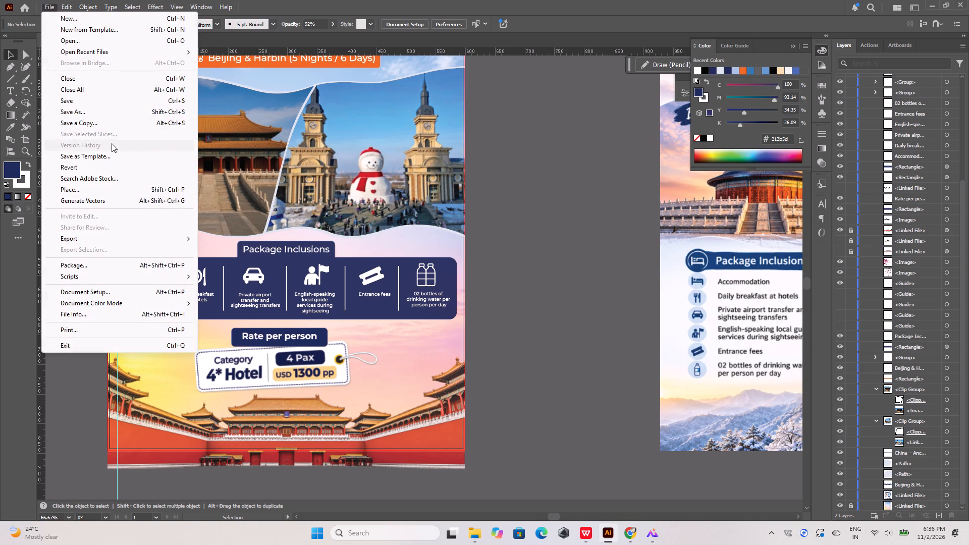
click(102, 112)
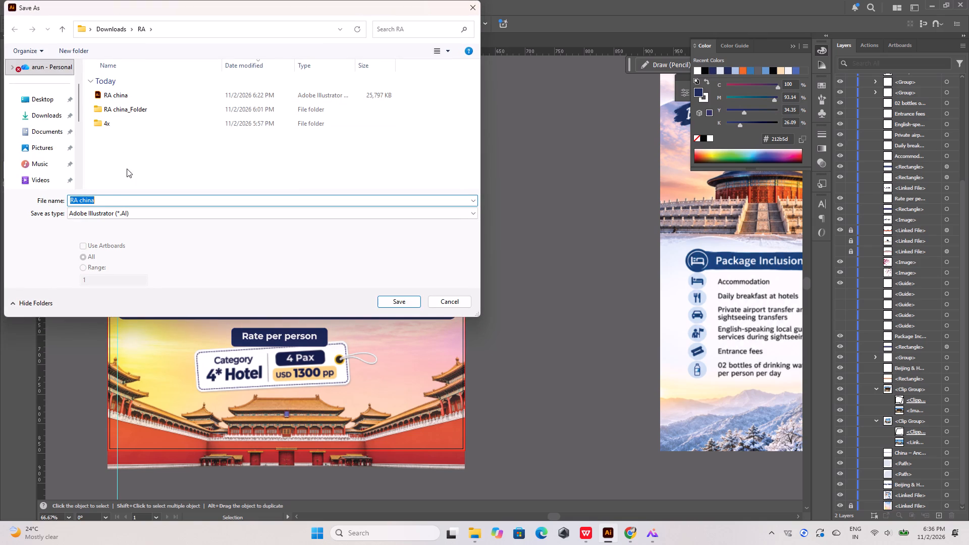
click(120, 199)
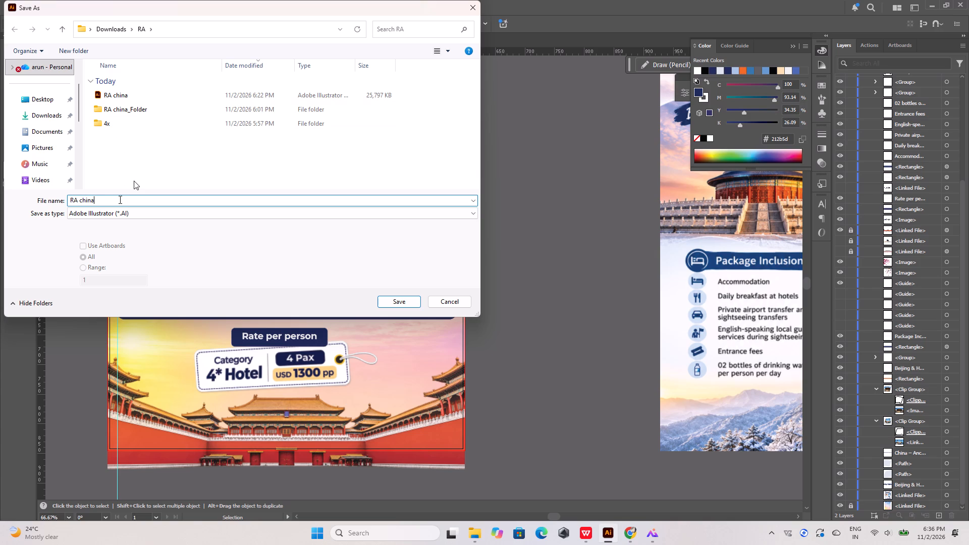
key(2)
key(Return)
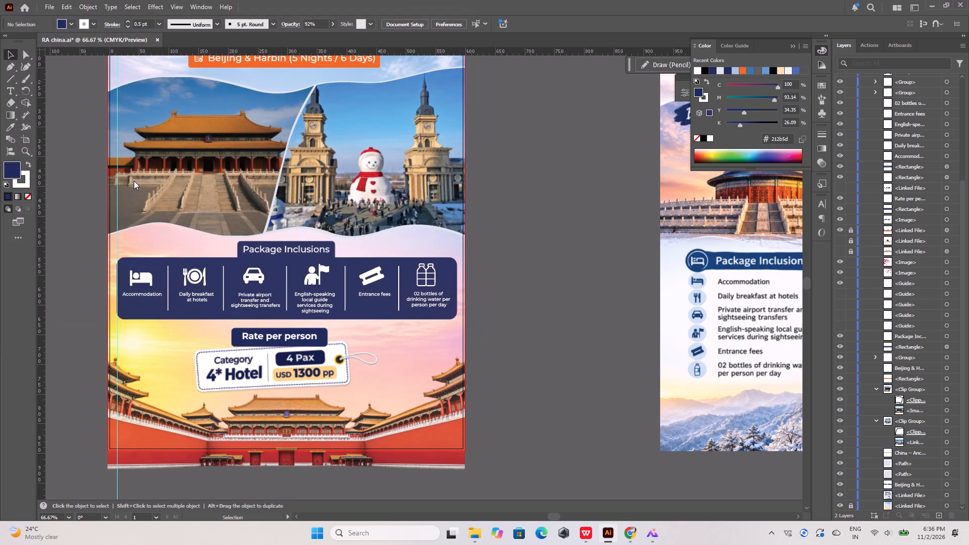
Accept the Illustrator save options to finish saving the flyer as RA china2.
click(521, 422)
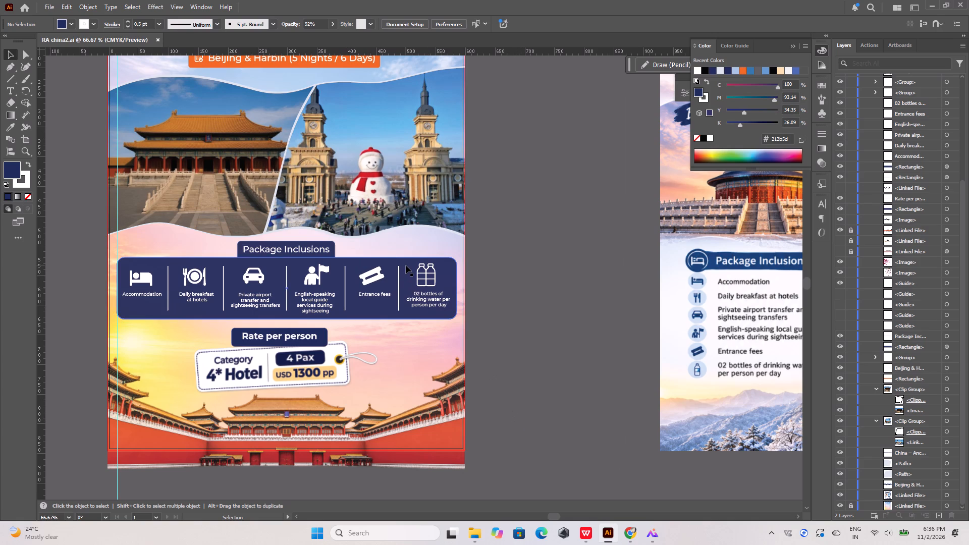
click(527, 269)
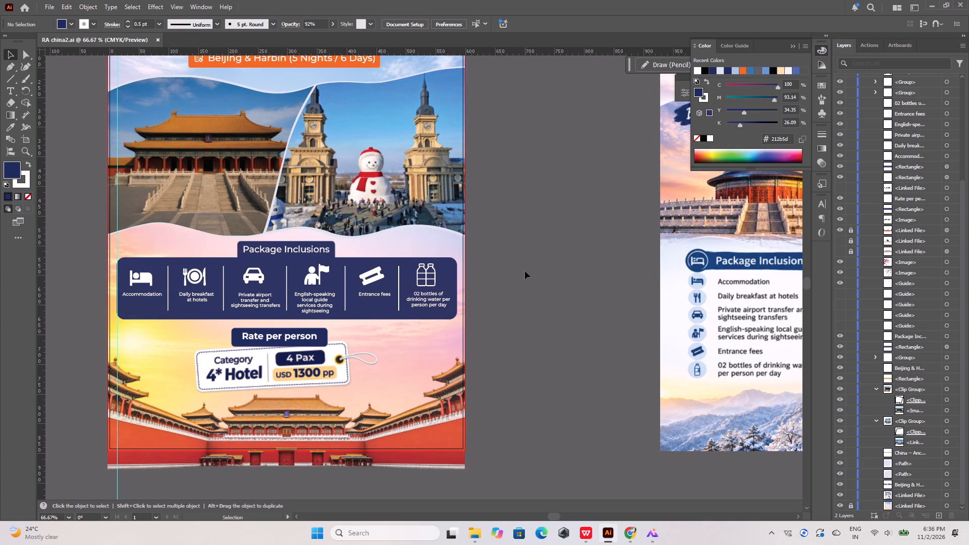
Set up a screen export of Artboard 1 as a 4x JPG 100, but back out of replacing the existing file.
scroll(524, 279, up, 9)
click(46, 4)
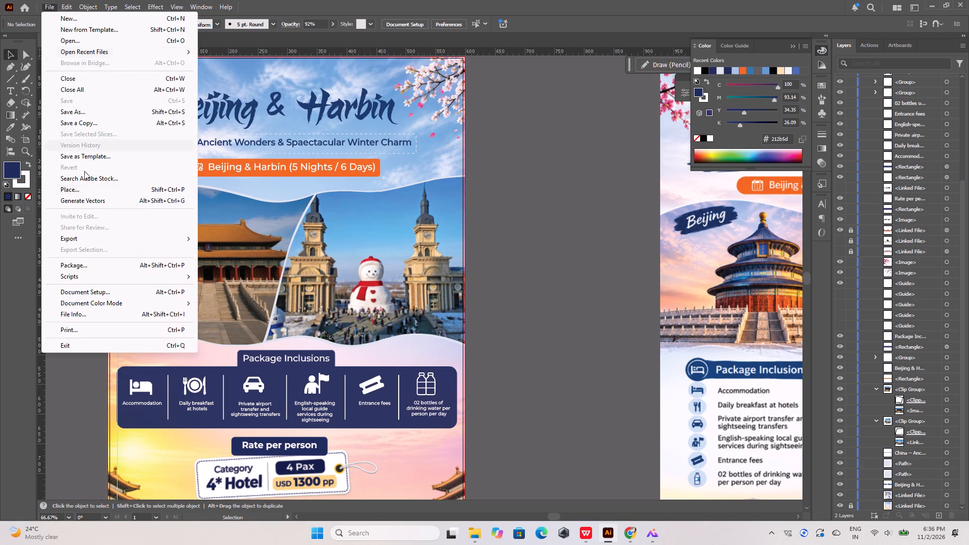
click(83, 237)
click(210, 240)
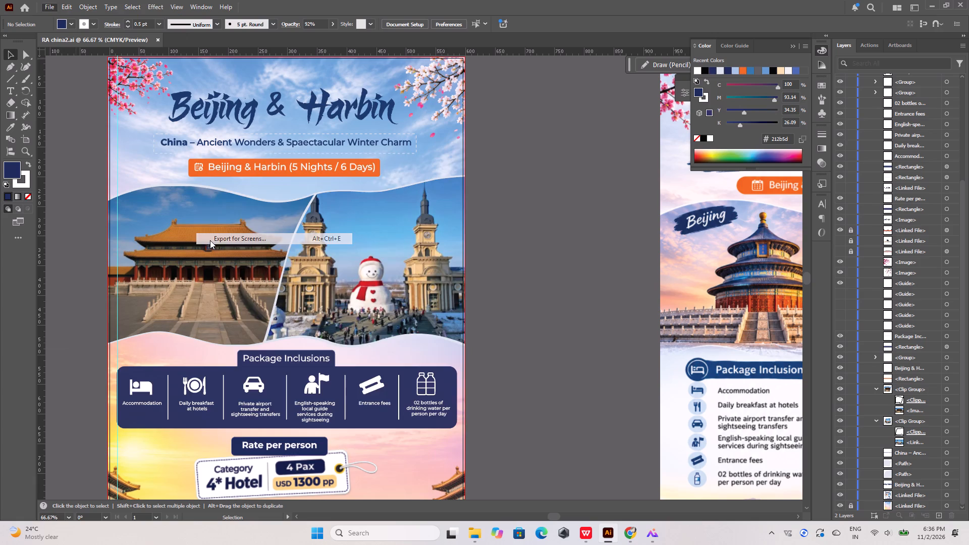
click(514, 425)
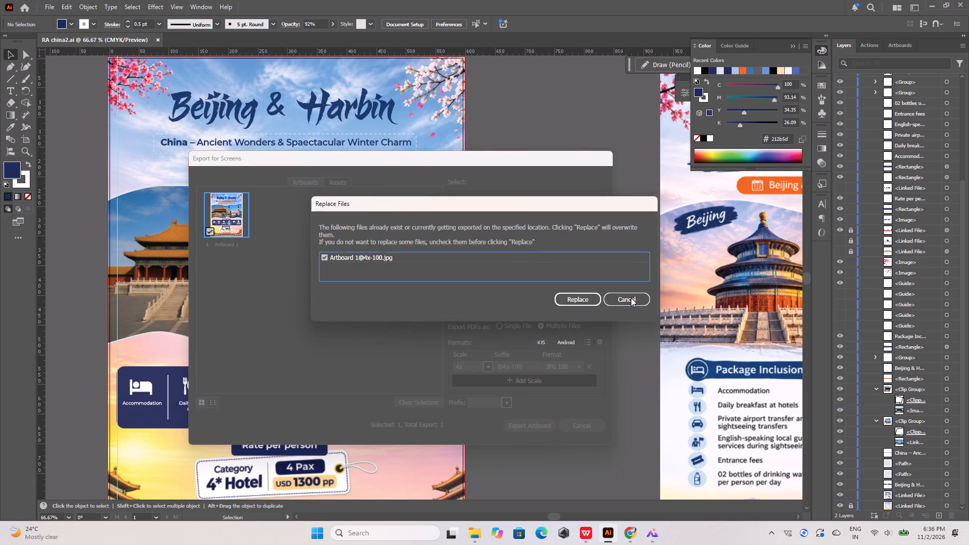
click(631, 298)
In File Explorer, copy the Artboard 1@4x-100 image from the 4x folder into the parent RA folder.
click(475, 528)
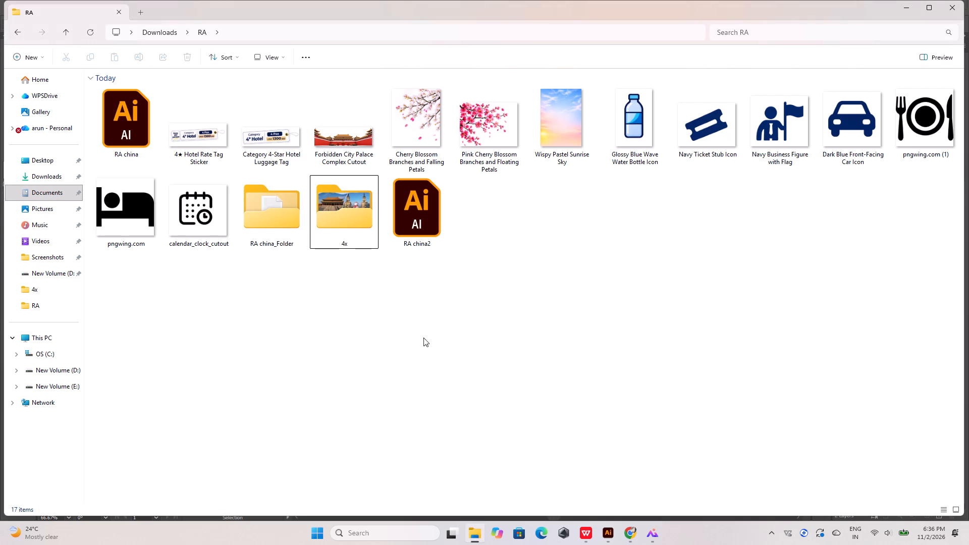
double_click(355, 235)
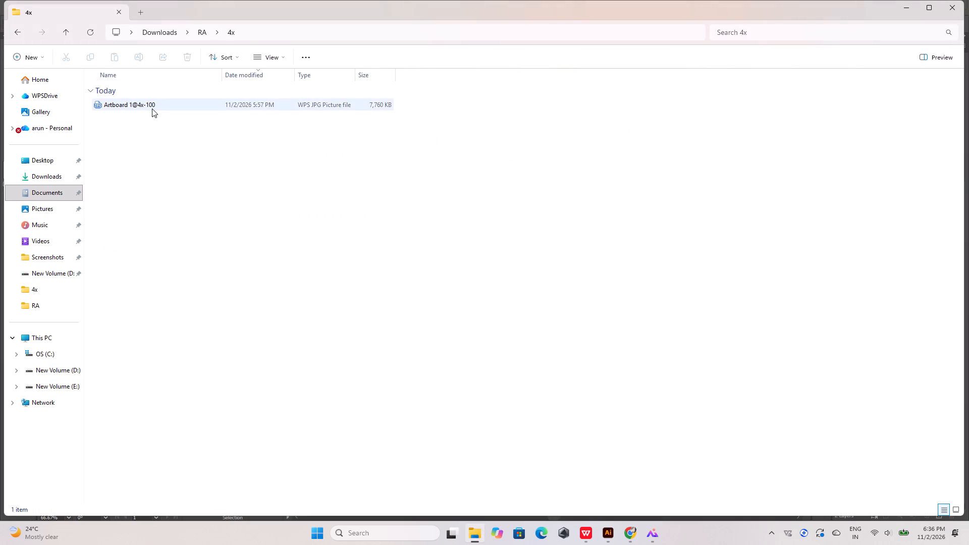
click(152, 108)
key(ctrl+c)
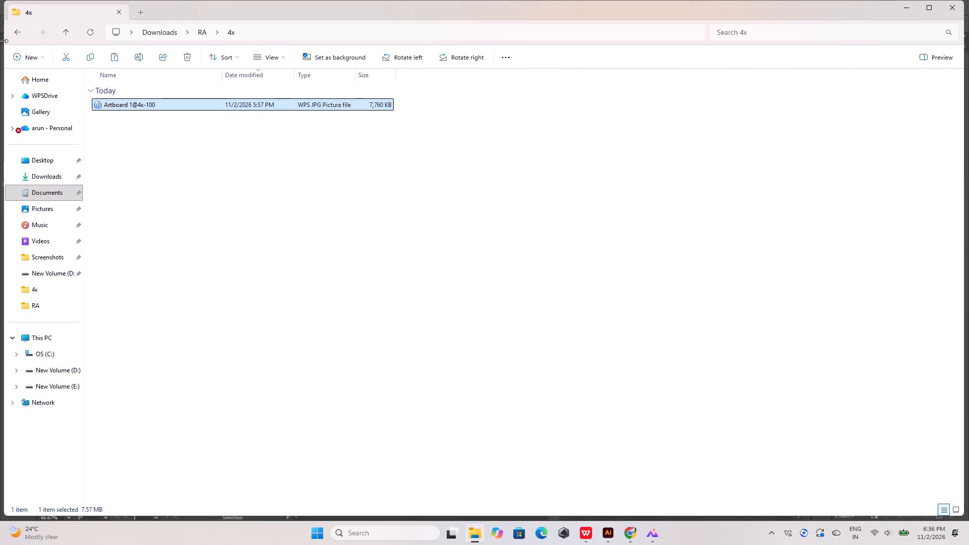
click(12, 32)
click(310, 324)
key(ctrl+v)
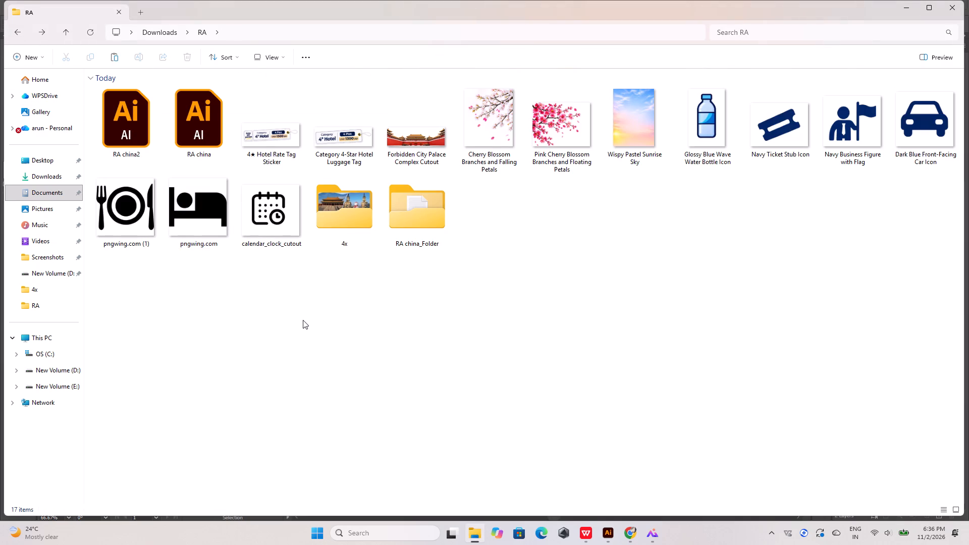
Switch back to Illustrator and export Artboard 1 as a 4x JPG 100.
click(605, 529)
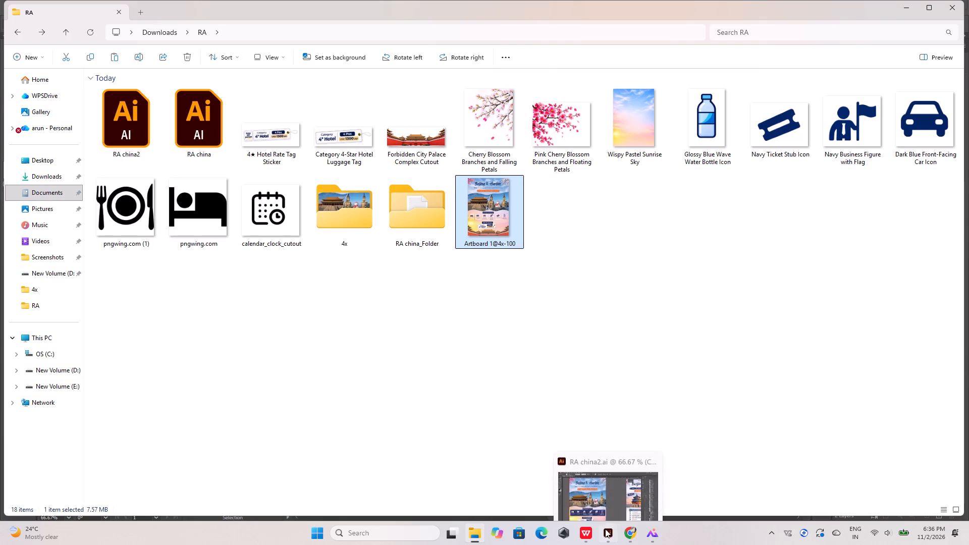
click(530, 426)
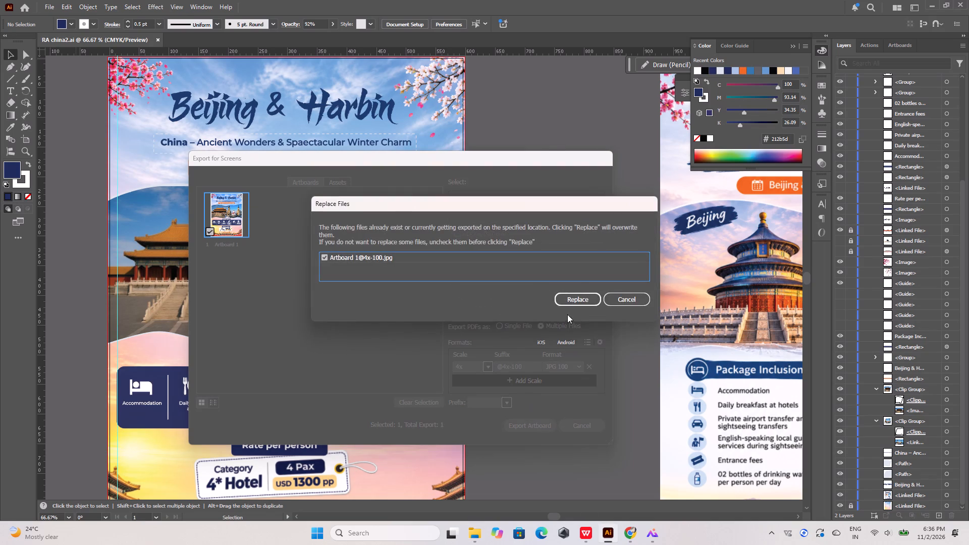
click(571, 299)
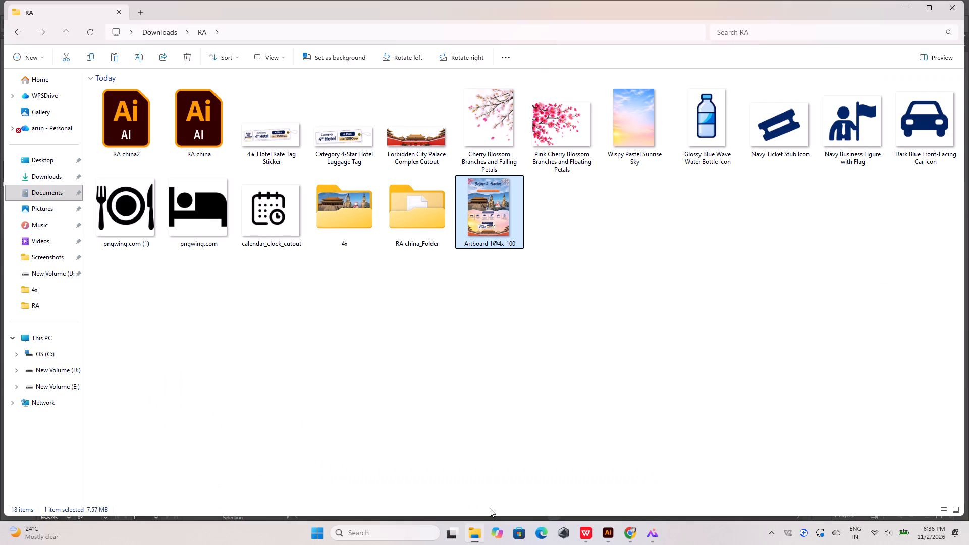
Open the exported Artboard 1@4x-100 image from the 4x folder and check the flyer.
double_click(338, 226)
double_click(131, 109)
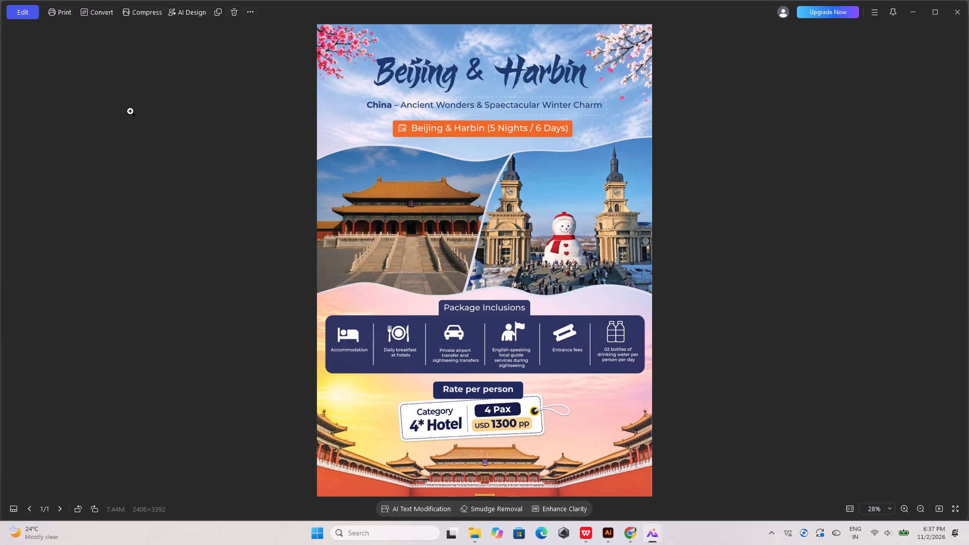
click(960, 11)
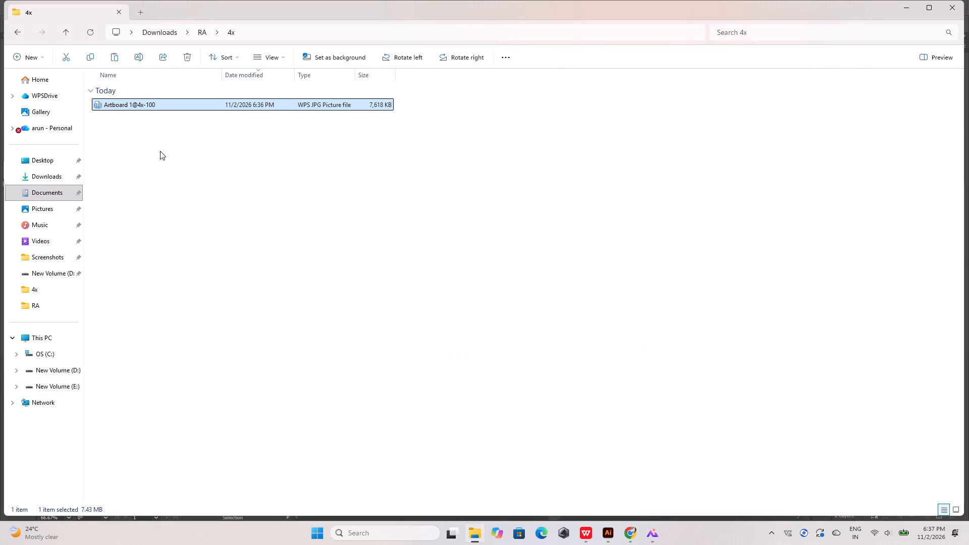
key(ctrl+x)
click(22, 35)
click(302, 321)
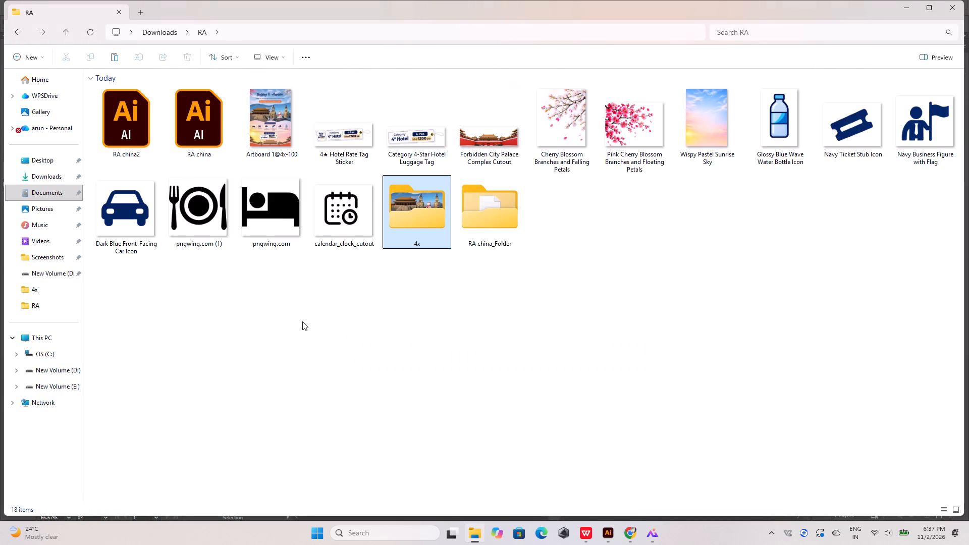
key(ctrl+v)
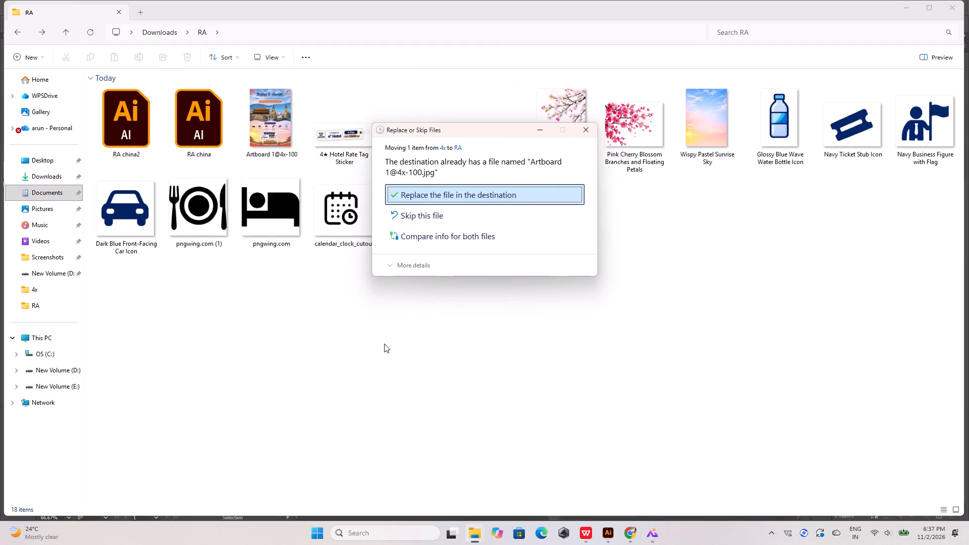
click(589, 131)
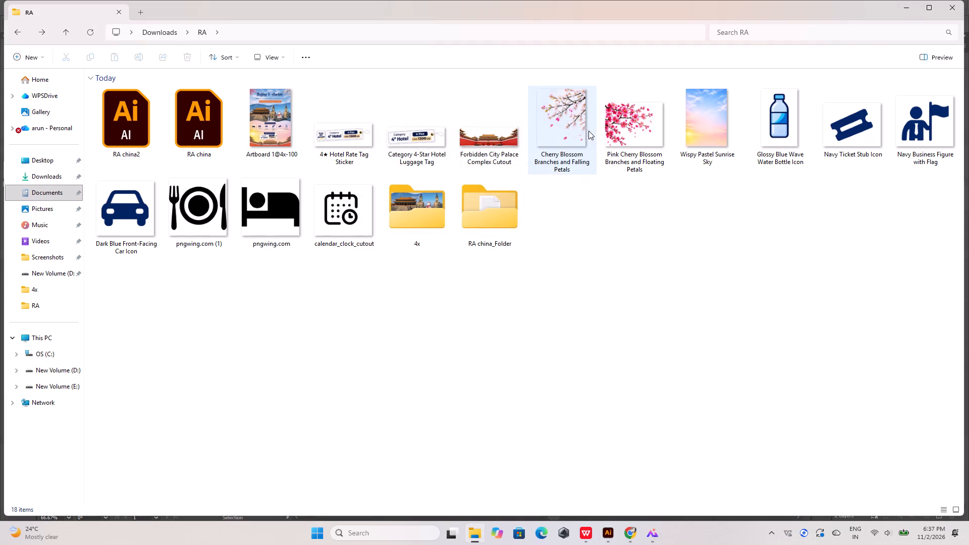
Rename the exported Artboard 1@4x-100 image in the 4x folder as RA2.
double_click(405, 219)
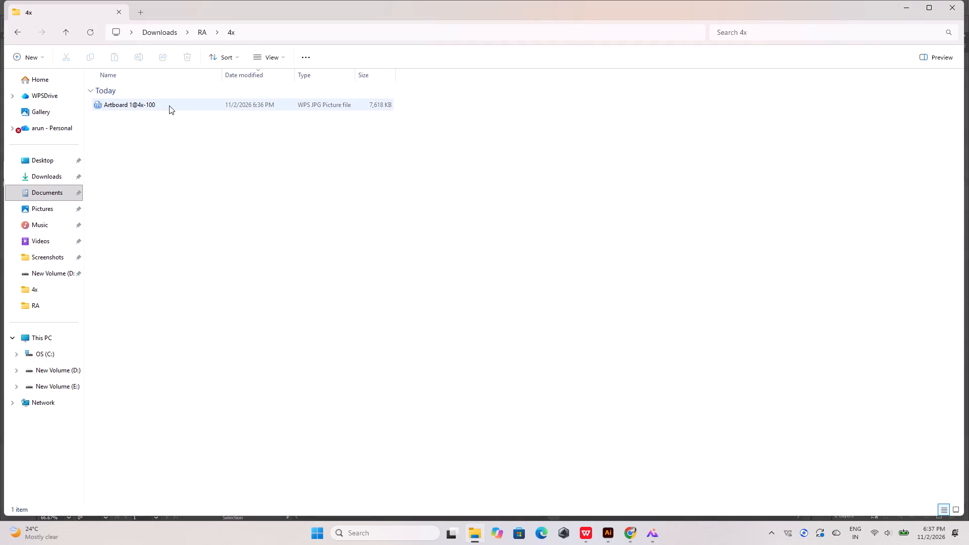
right_click(169, 105)
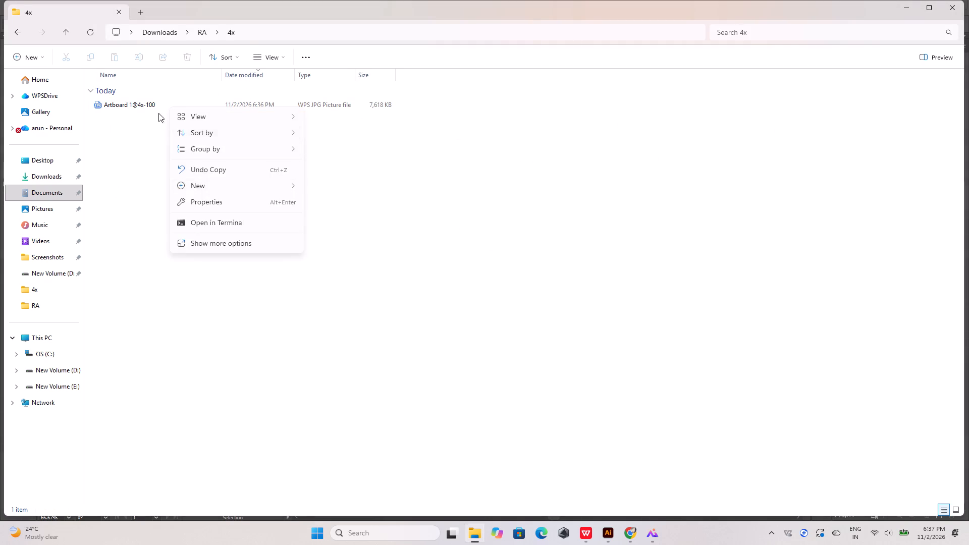
click(156, 108)
right_click(156, 108)
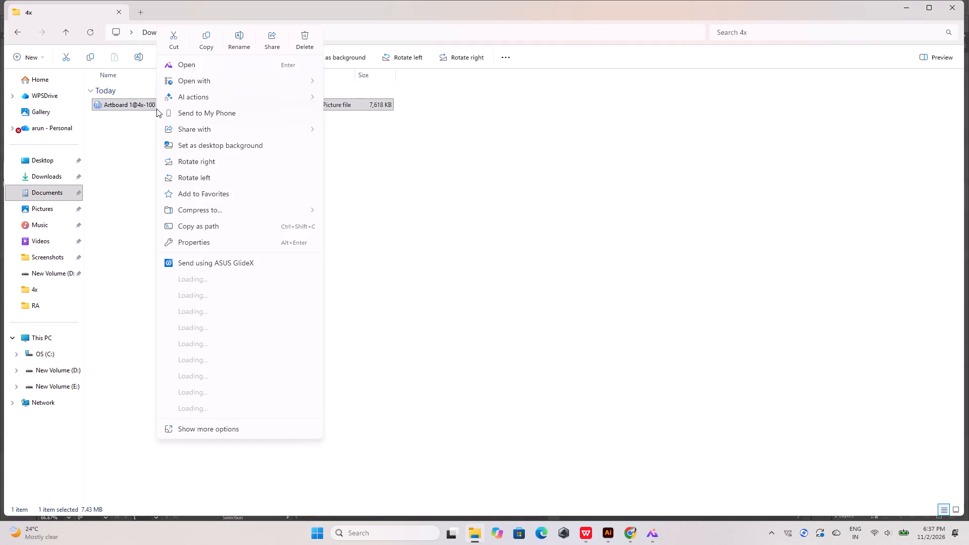
click(245, 35)
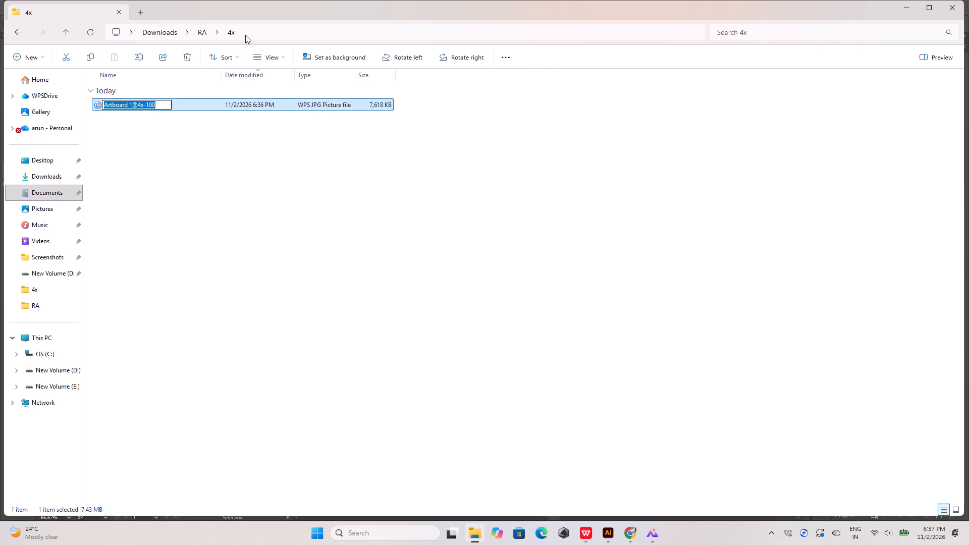
text(RA)
key(2)
key(Return)
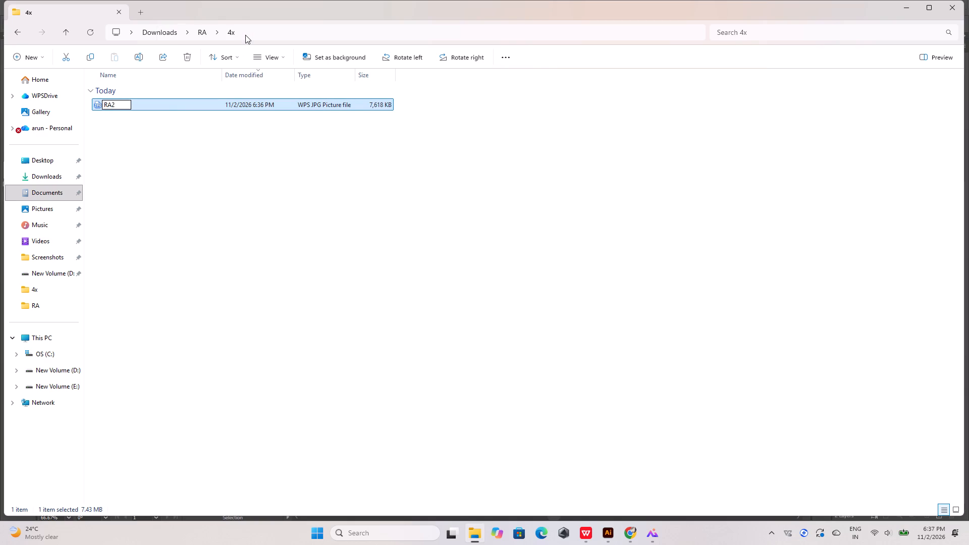
Move the RA2 image from the 4x folder into the RA folder.
key(ctrl+x)
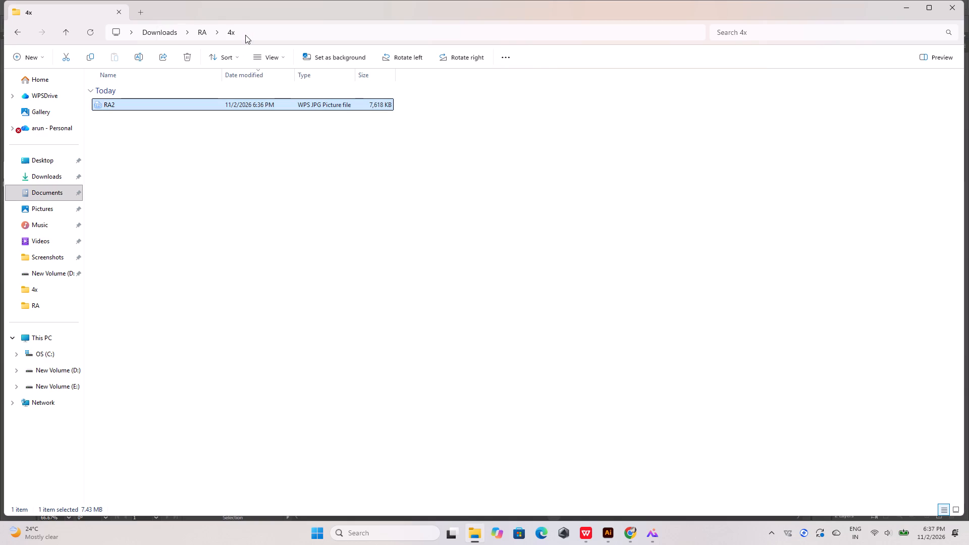
click(23, 33)
click(554, 346)
key(ctrl+v)
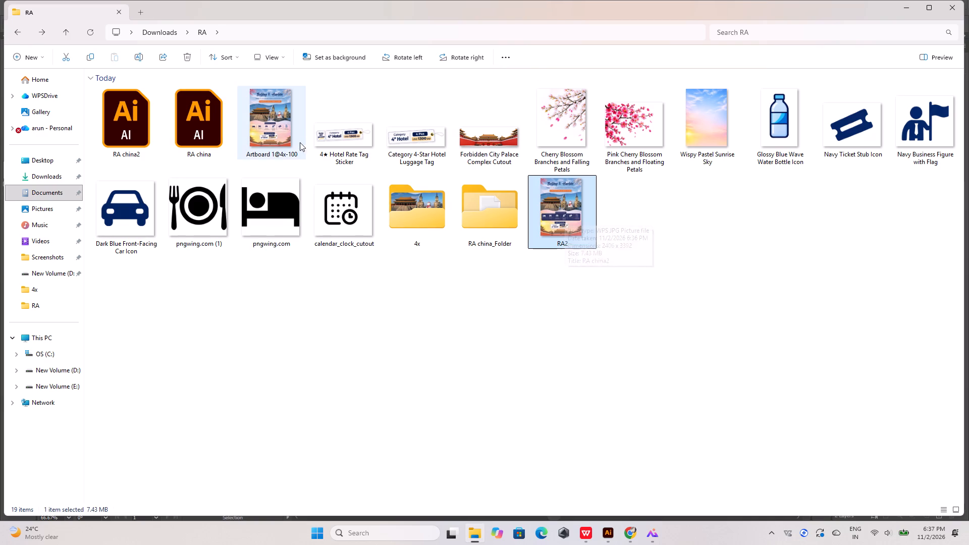
View the earlier Artboard 1@4x-100 export and browse the RA folder's images to compare it with RA2.
double_click(285, 135)
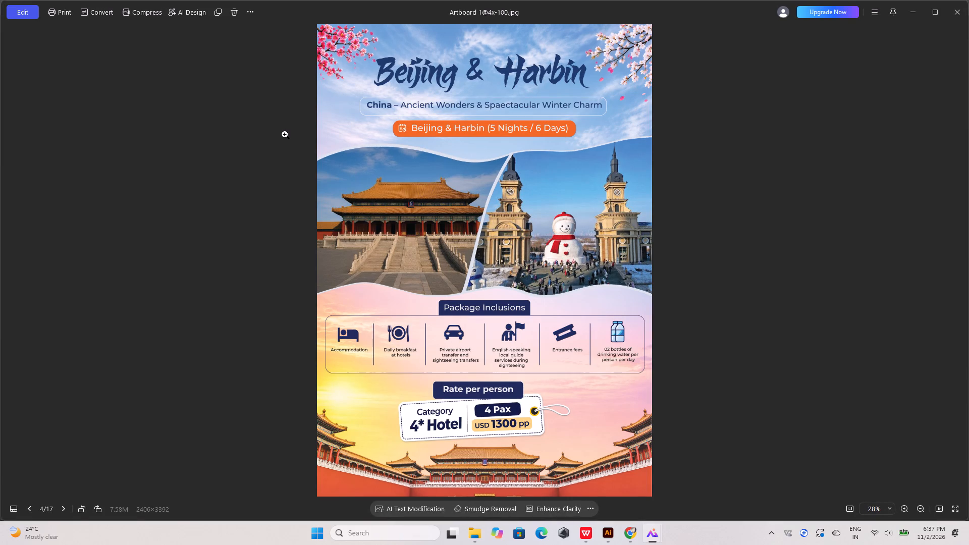
key(Right)
key(Right)
key(Right)
key(Right)
key(Right)
key(Right)
key(Right)
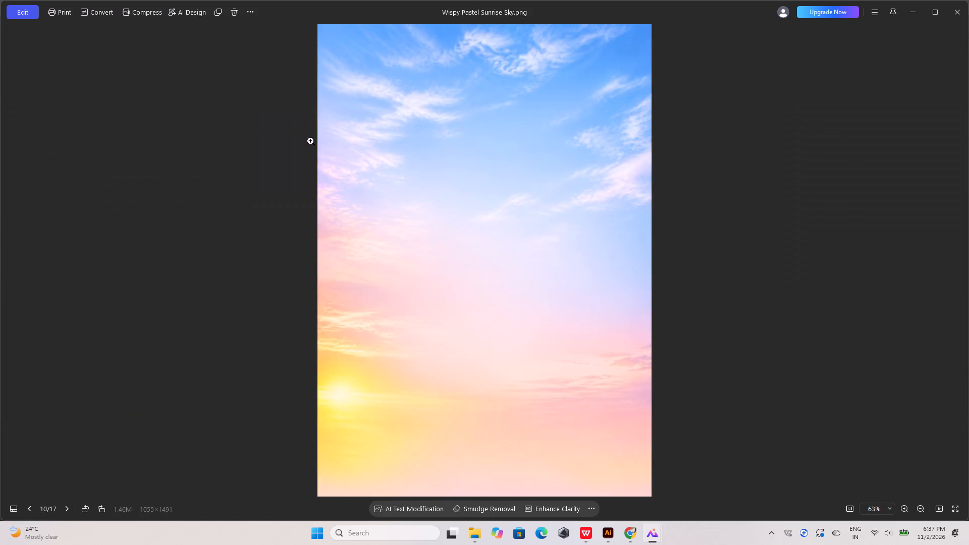
key(Right)
key(Right)
key(Right)
key(Right)
key(Right)
key(Right)
key(Right)
key(Right)
key(Right)
key(Left)
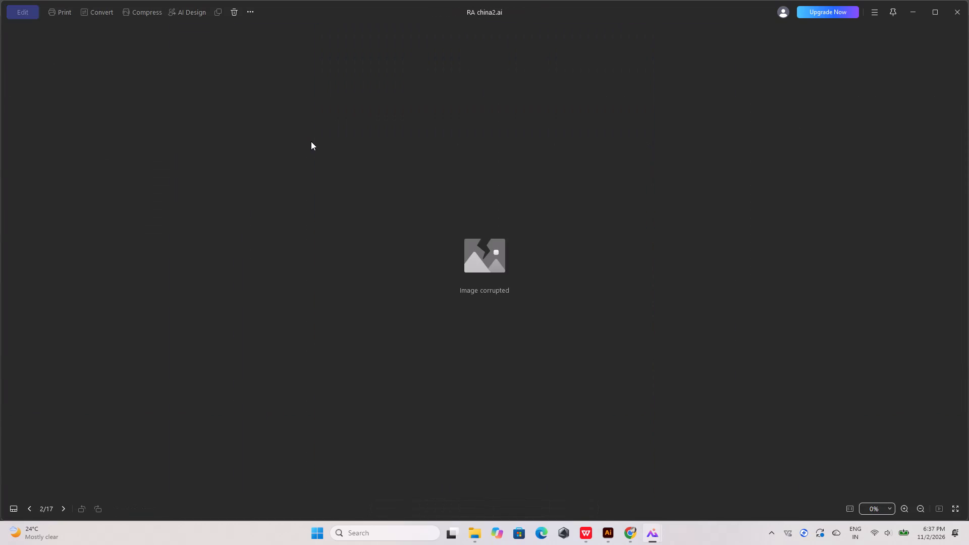
key(Left)
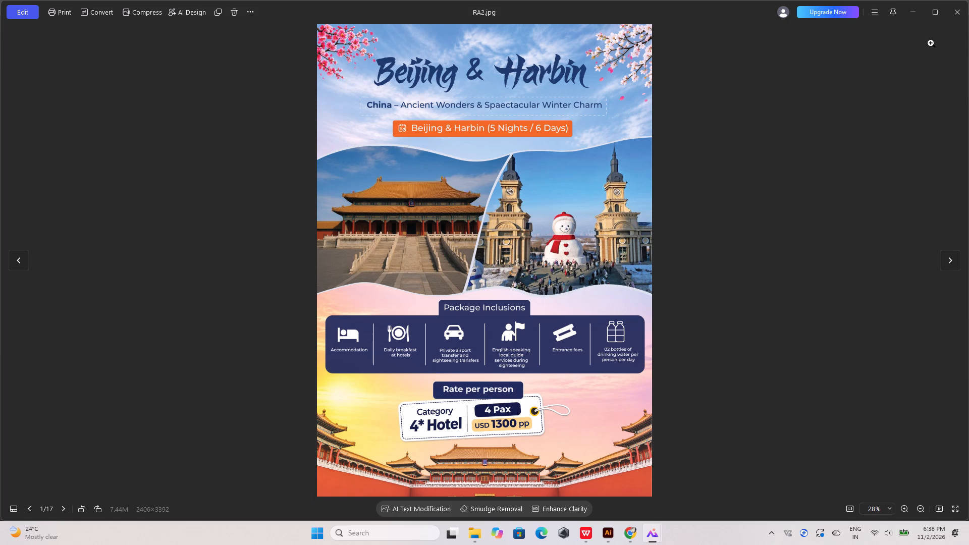
click(957, 12)
Switch back to the RA china2 flyer in Illustrator.
click(604, 531)
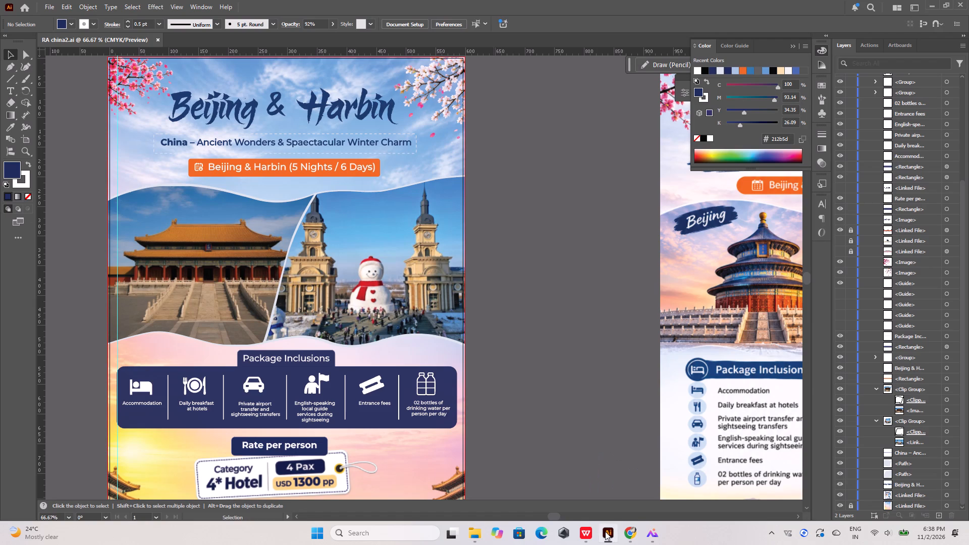